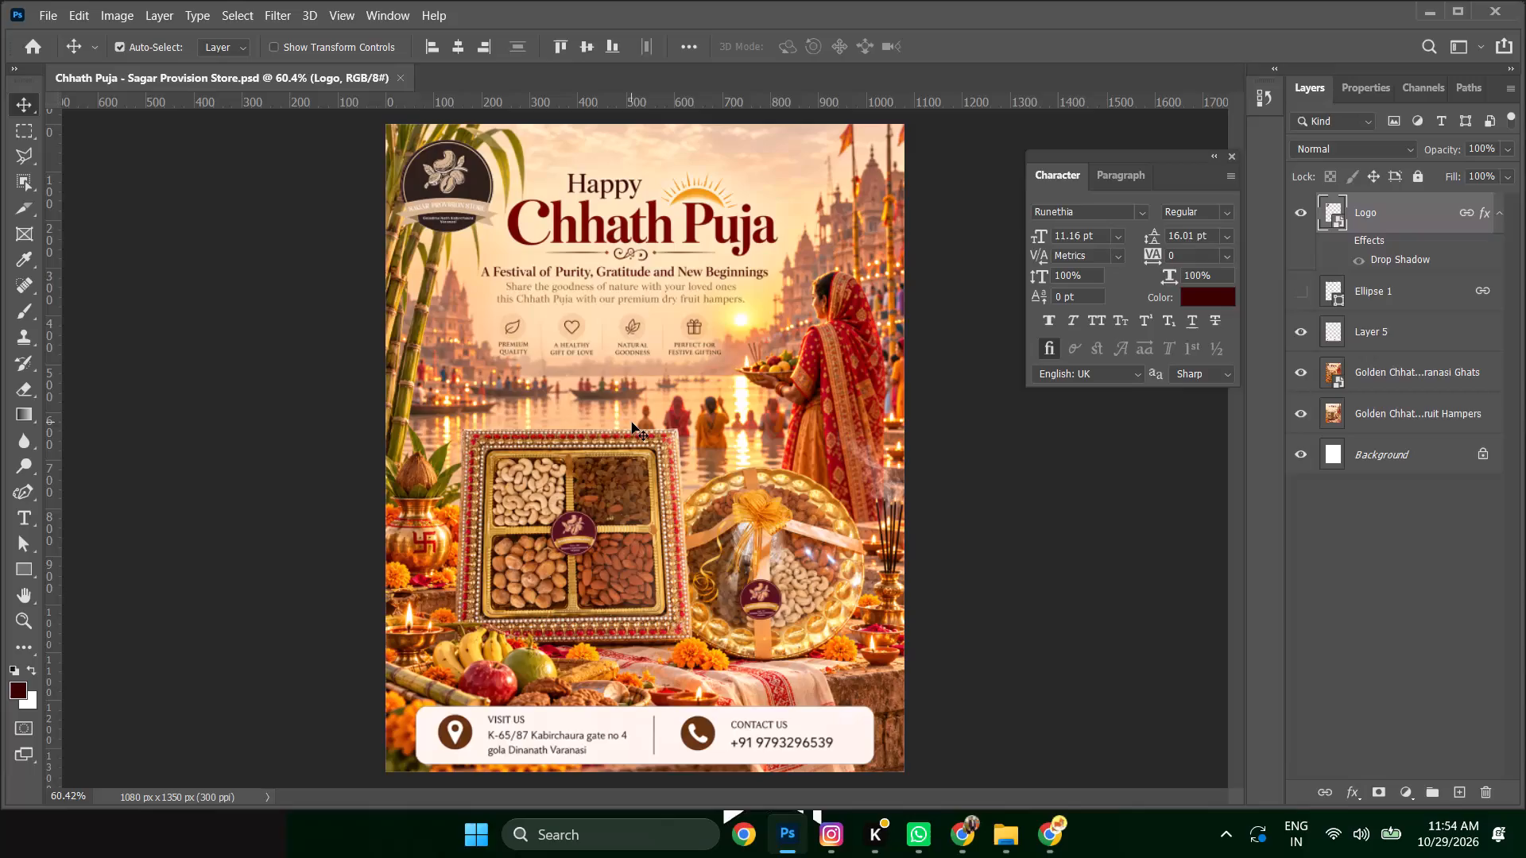
Check the 15 November Chhath puja entry for Super shakti in the Event List spreadsheet in Chrome.
click(966, 829)
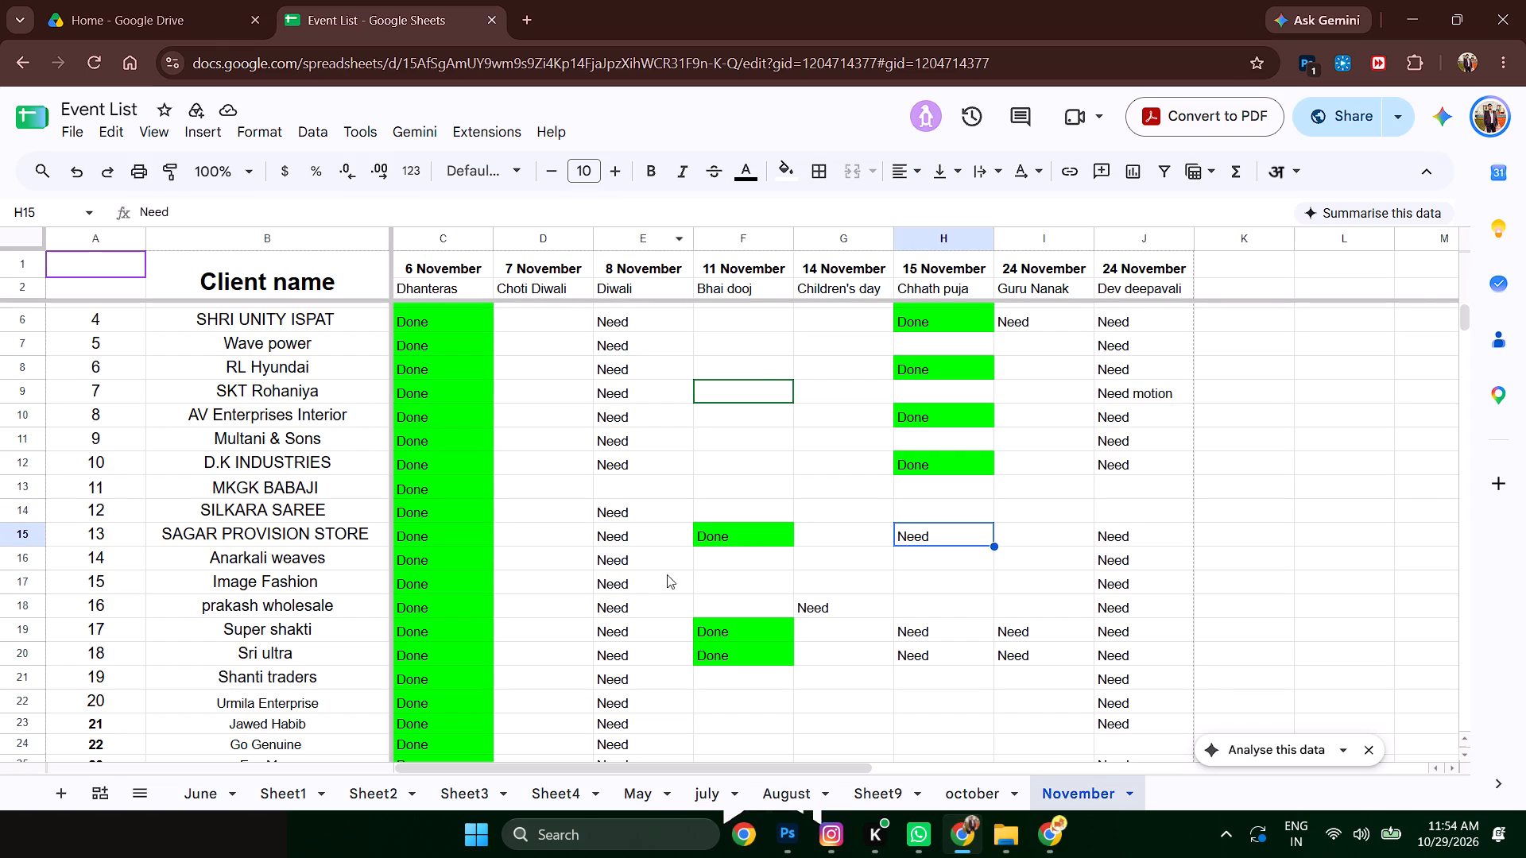
click(930, 632)
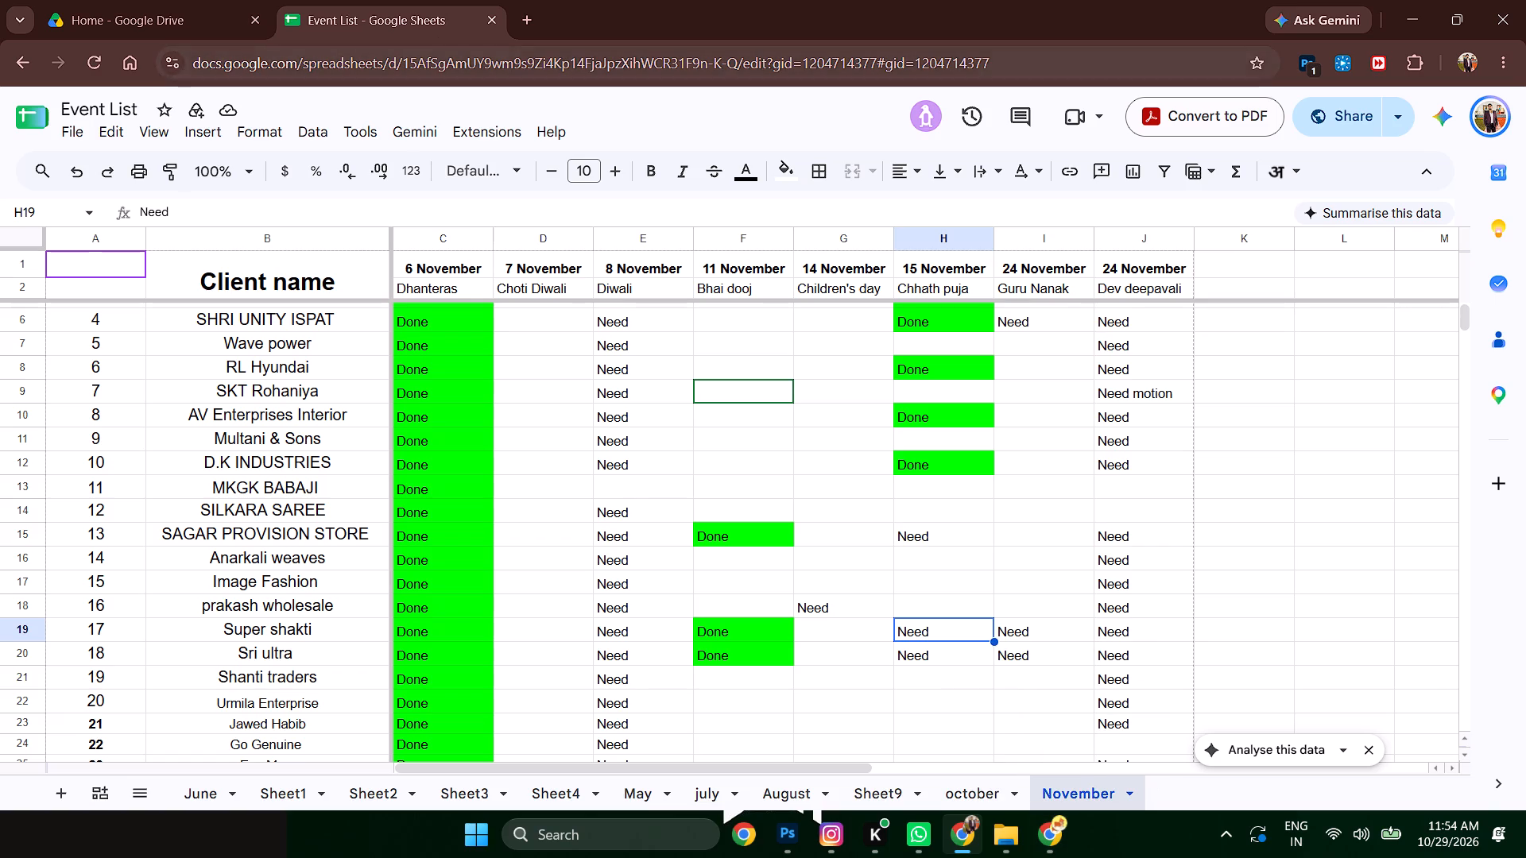
click(967, 840)
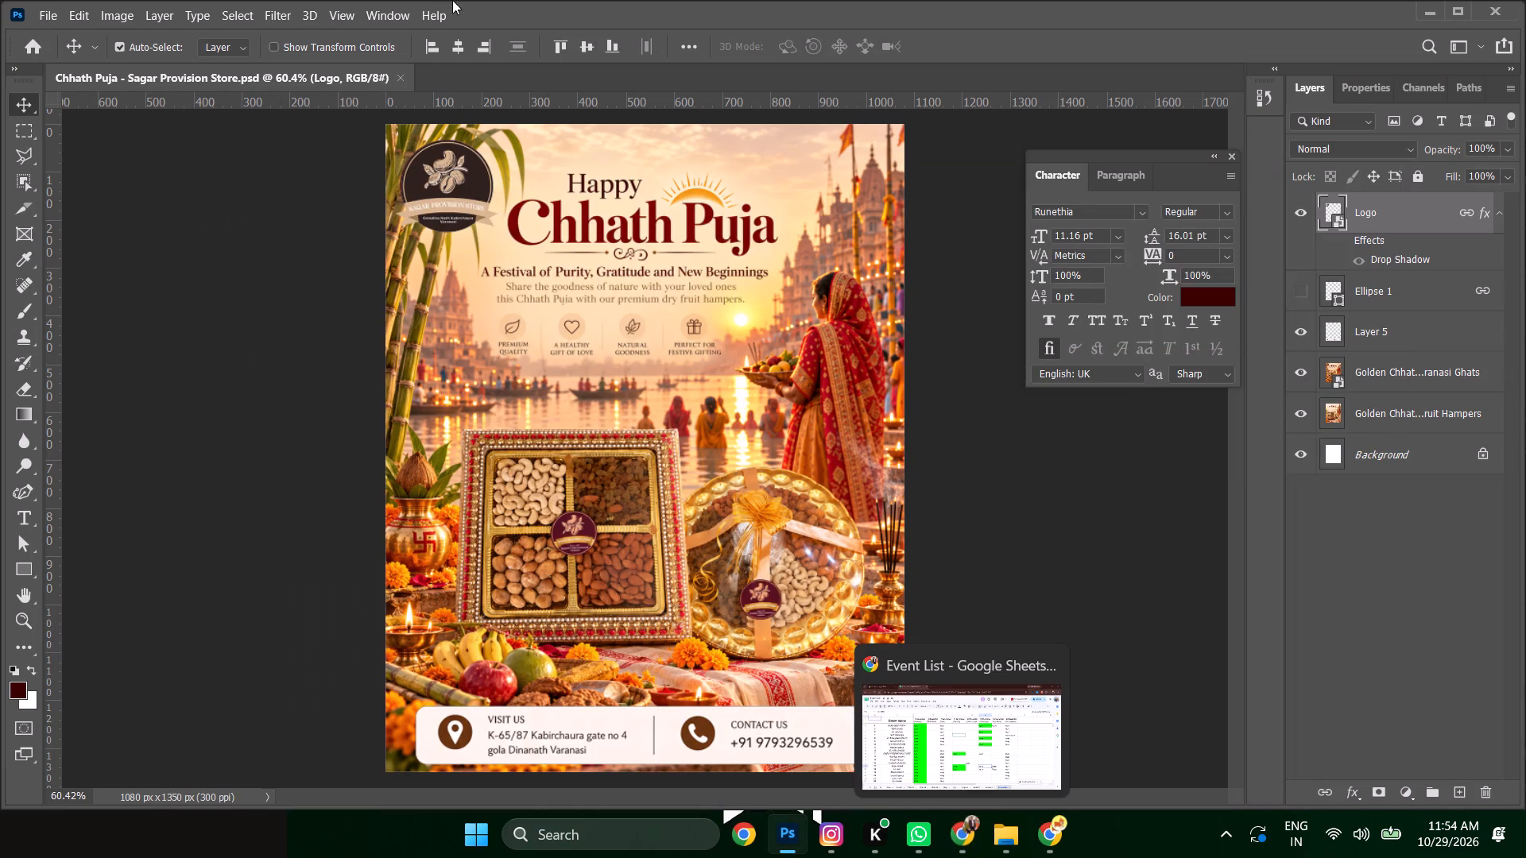
click(960, 829)
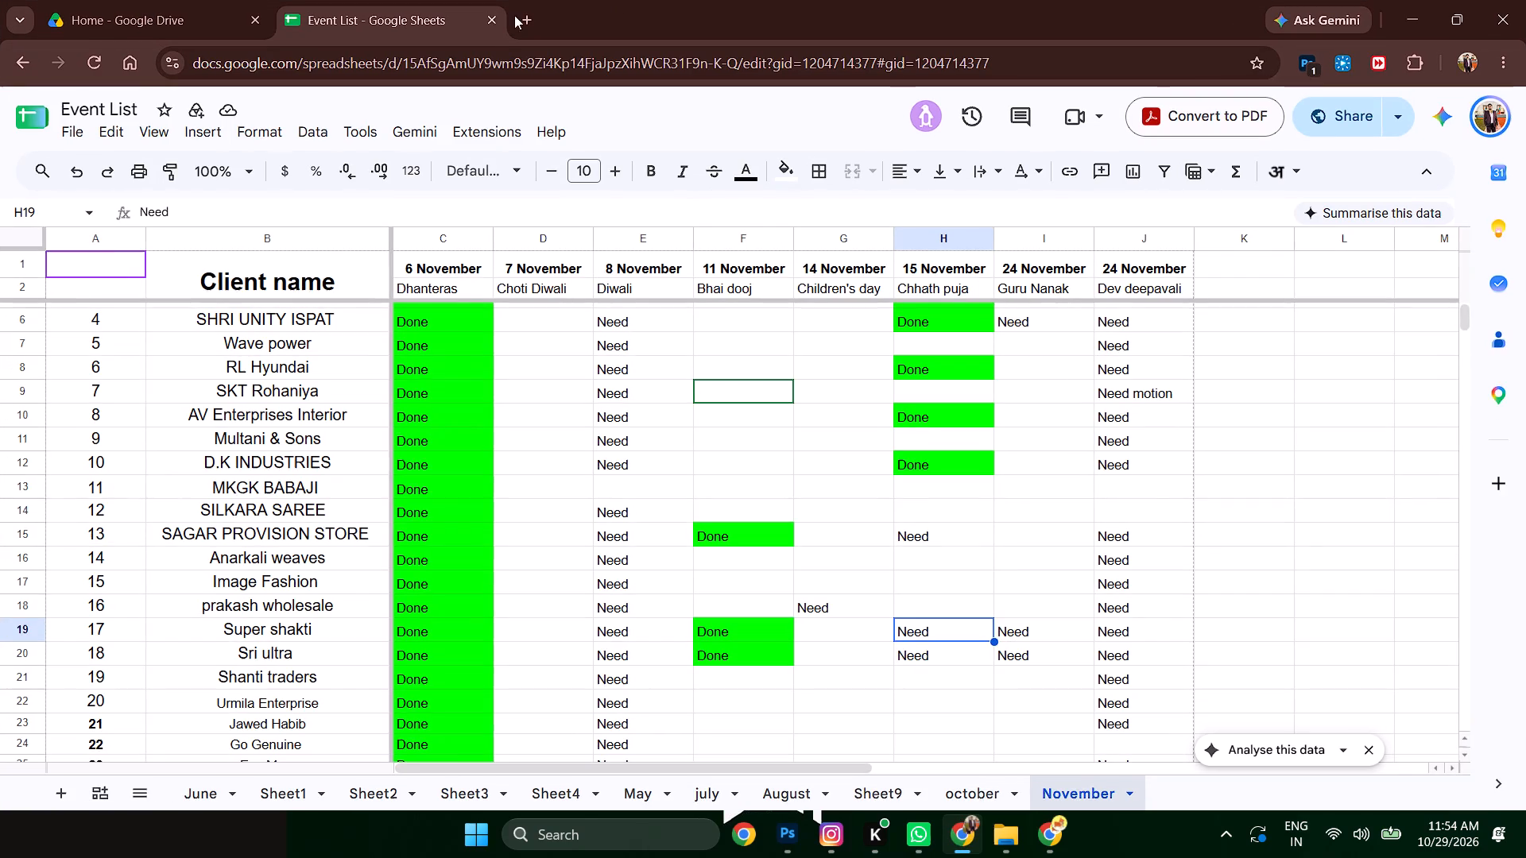
Open Pinterest in a new browser tab and search for "chhath puja cement creative ad poster".
click(520, 13)
click(370, 566)
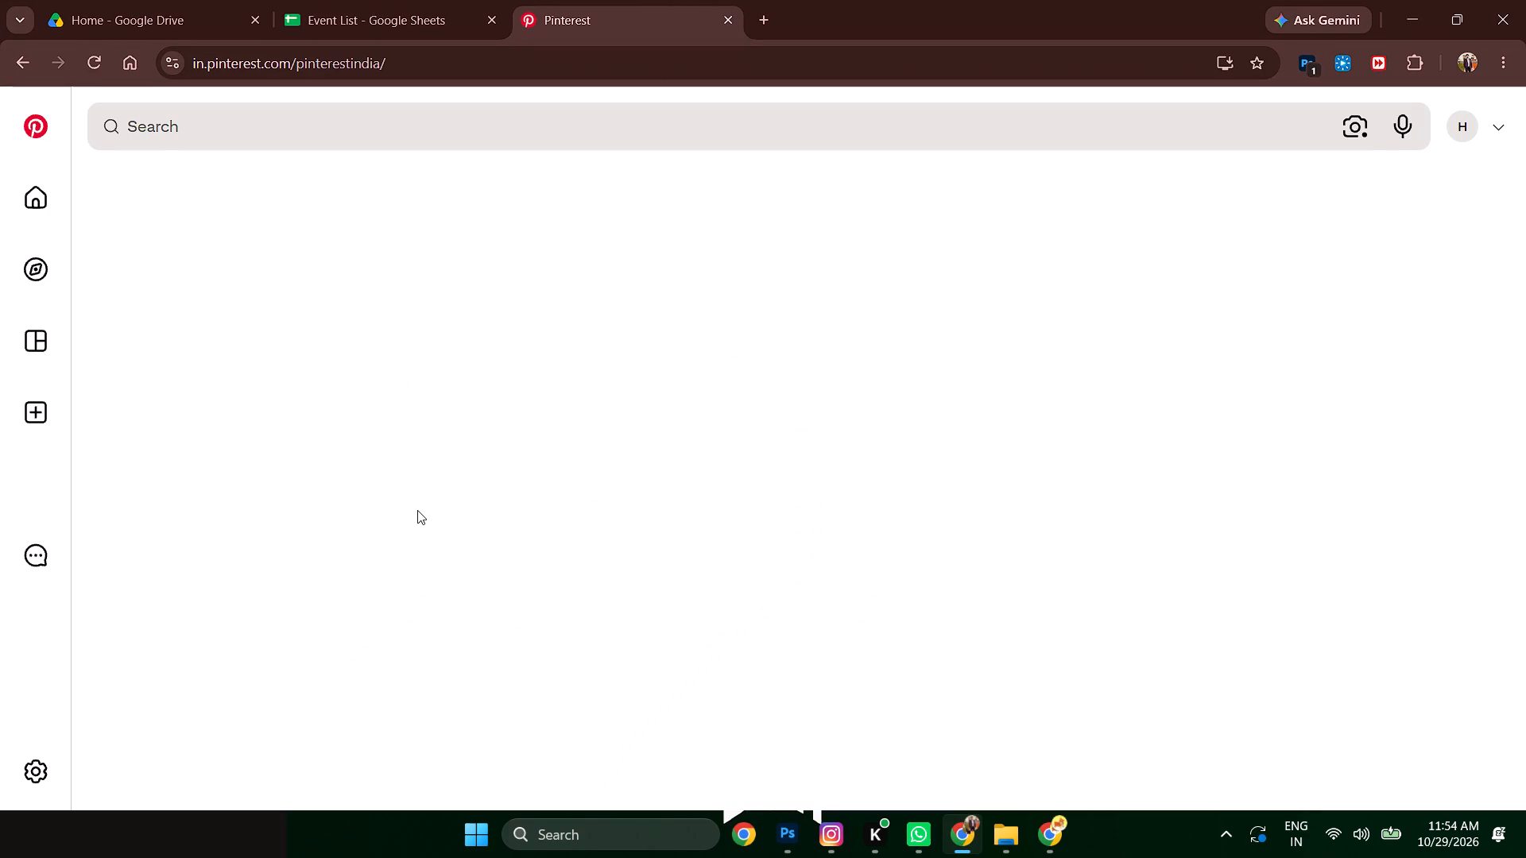
click(283, 129)
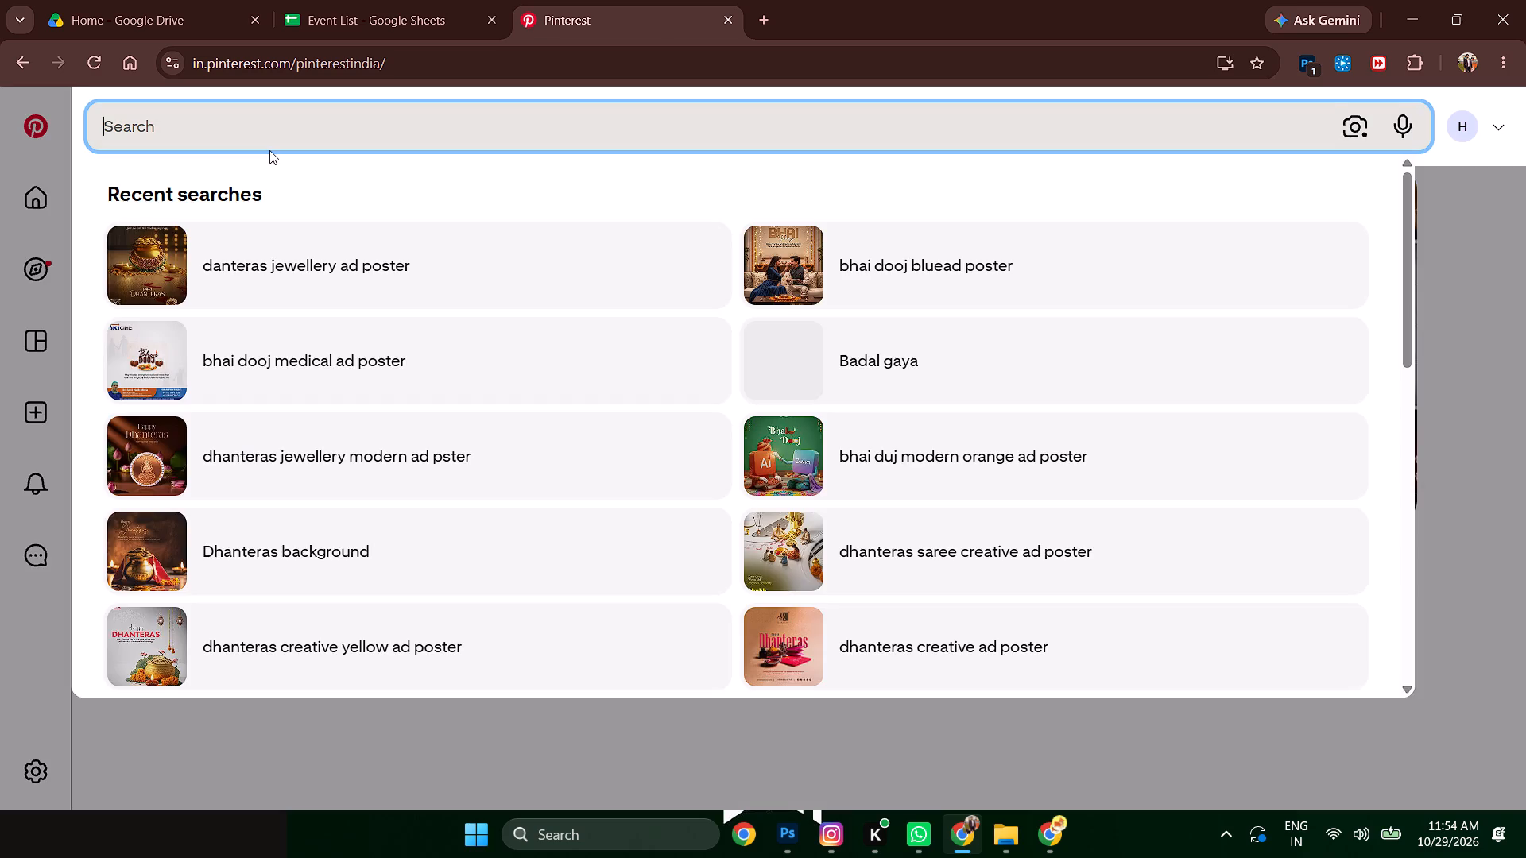
text(chhath puja cement ad poster)
key(Left)
key(Left)
key(Left)
key(Left)
key(Left)
key(Left)
key(Left)
key(Left)
key(Left)
key(Left)
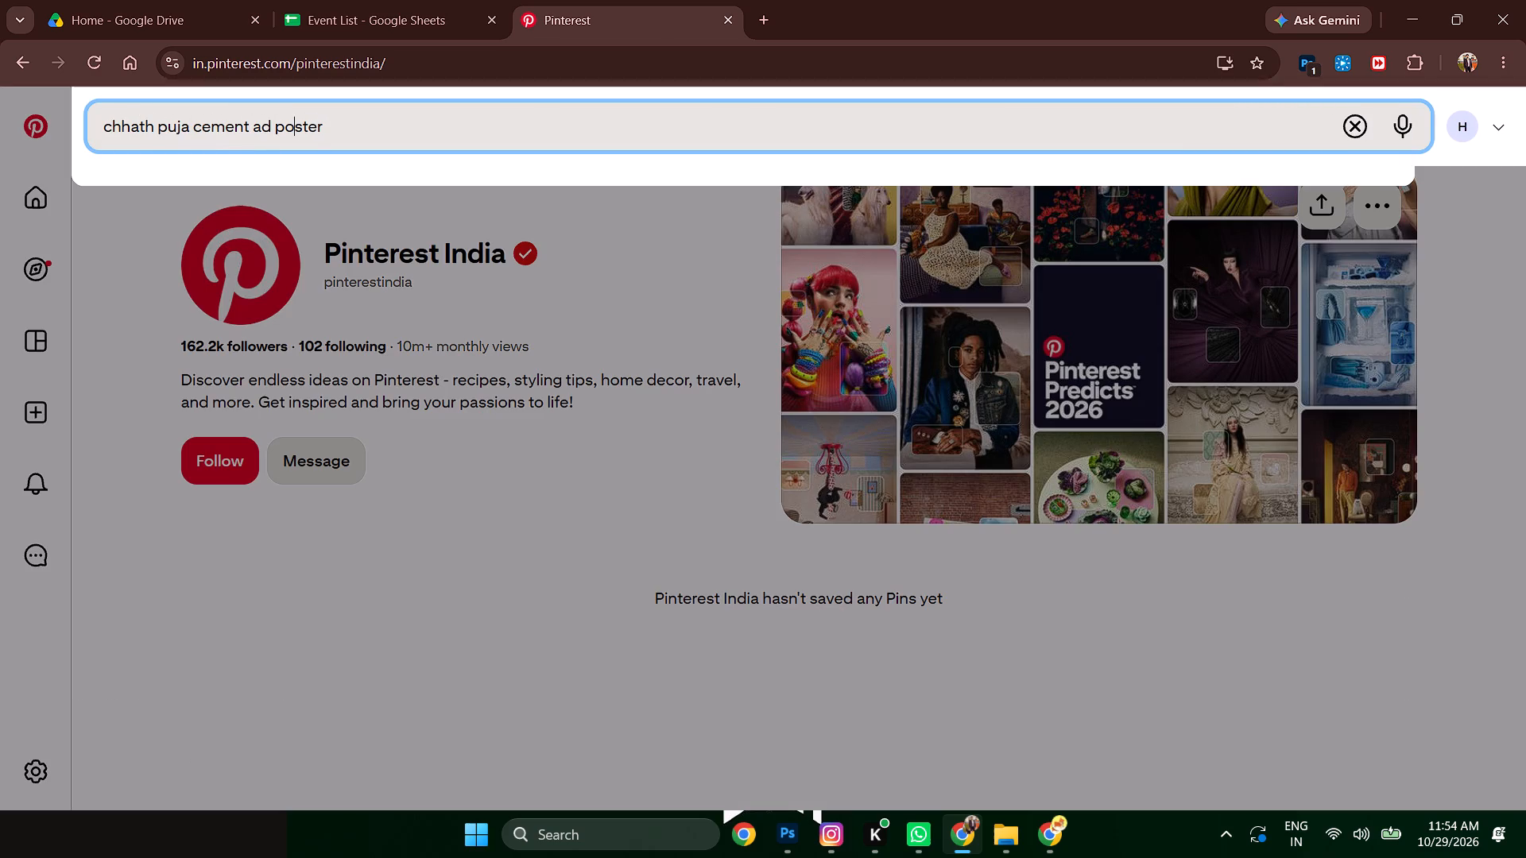
text(creative)
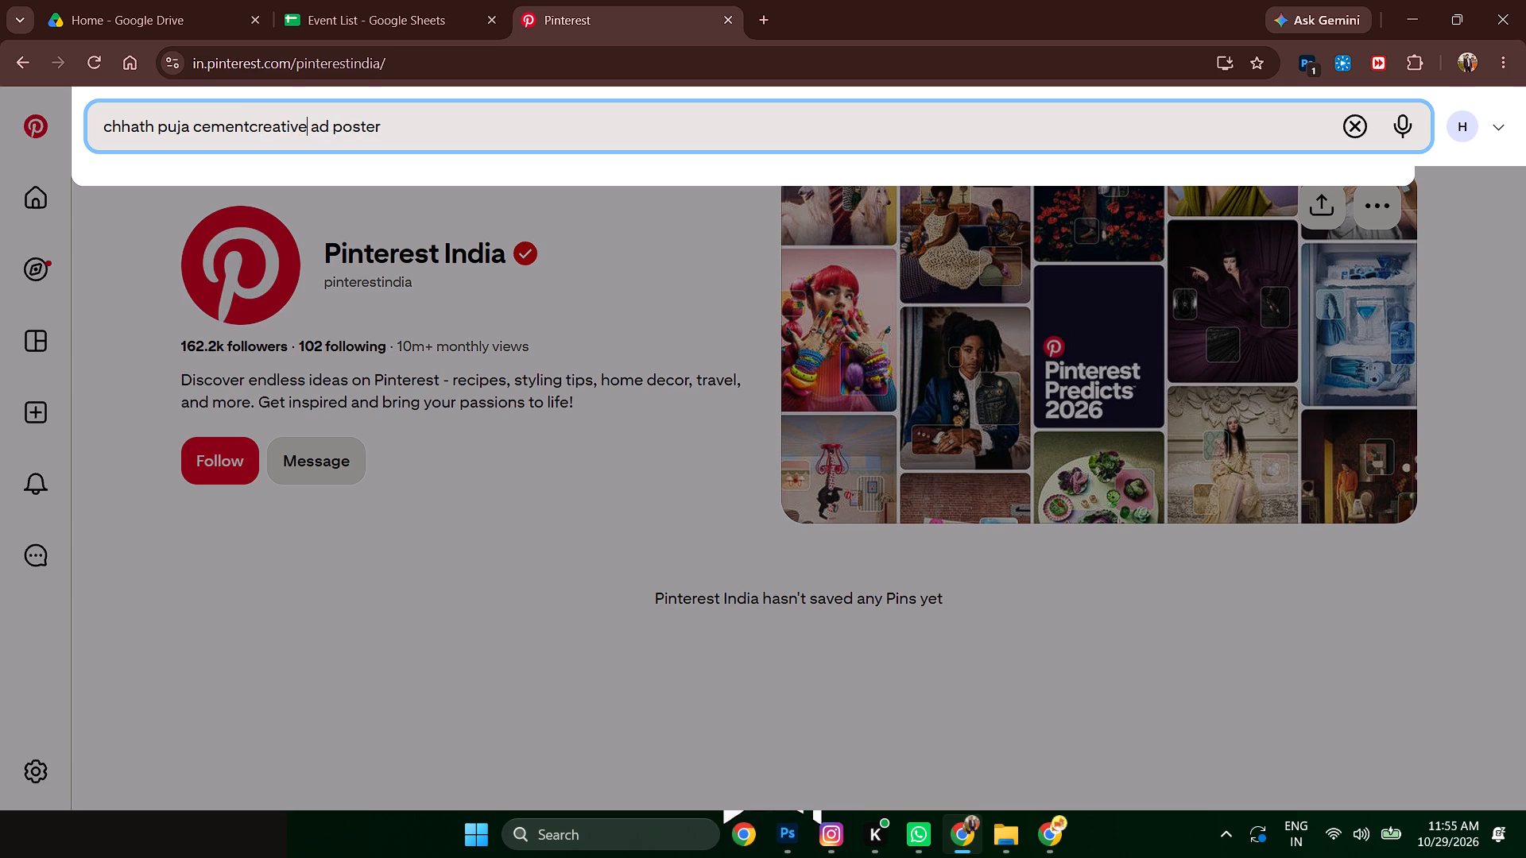
key(Return)
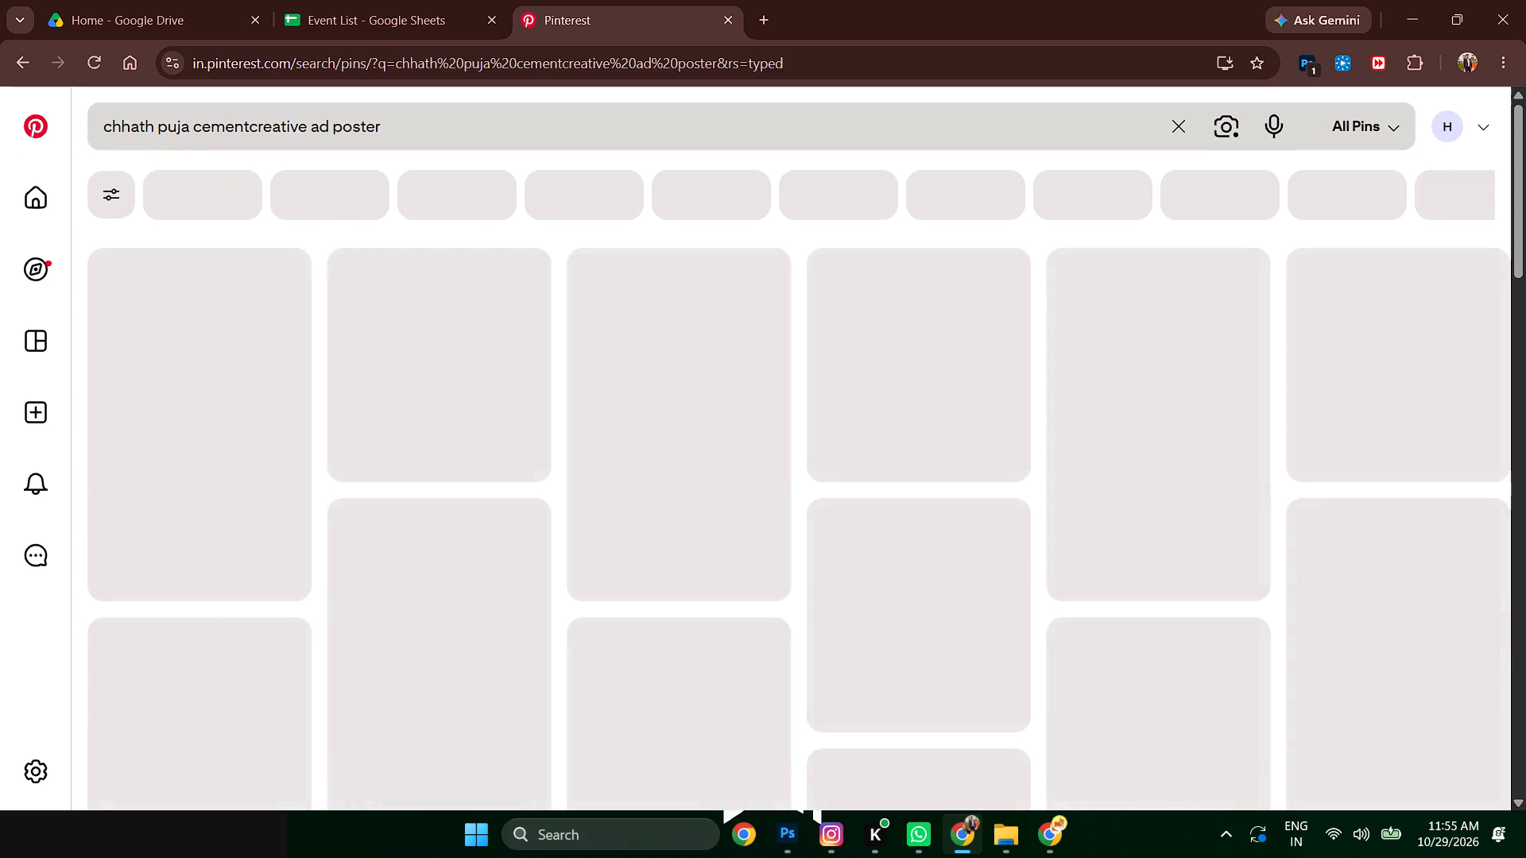
click(250, 124)
key(space)
key(Return)
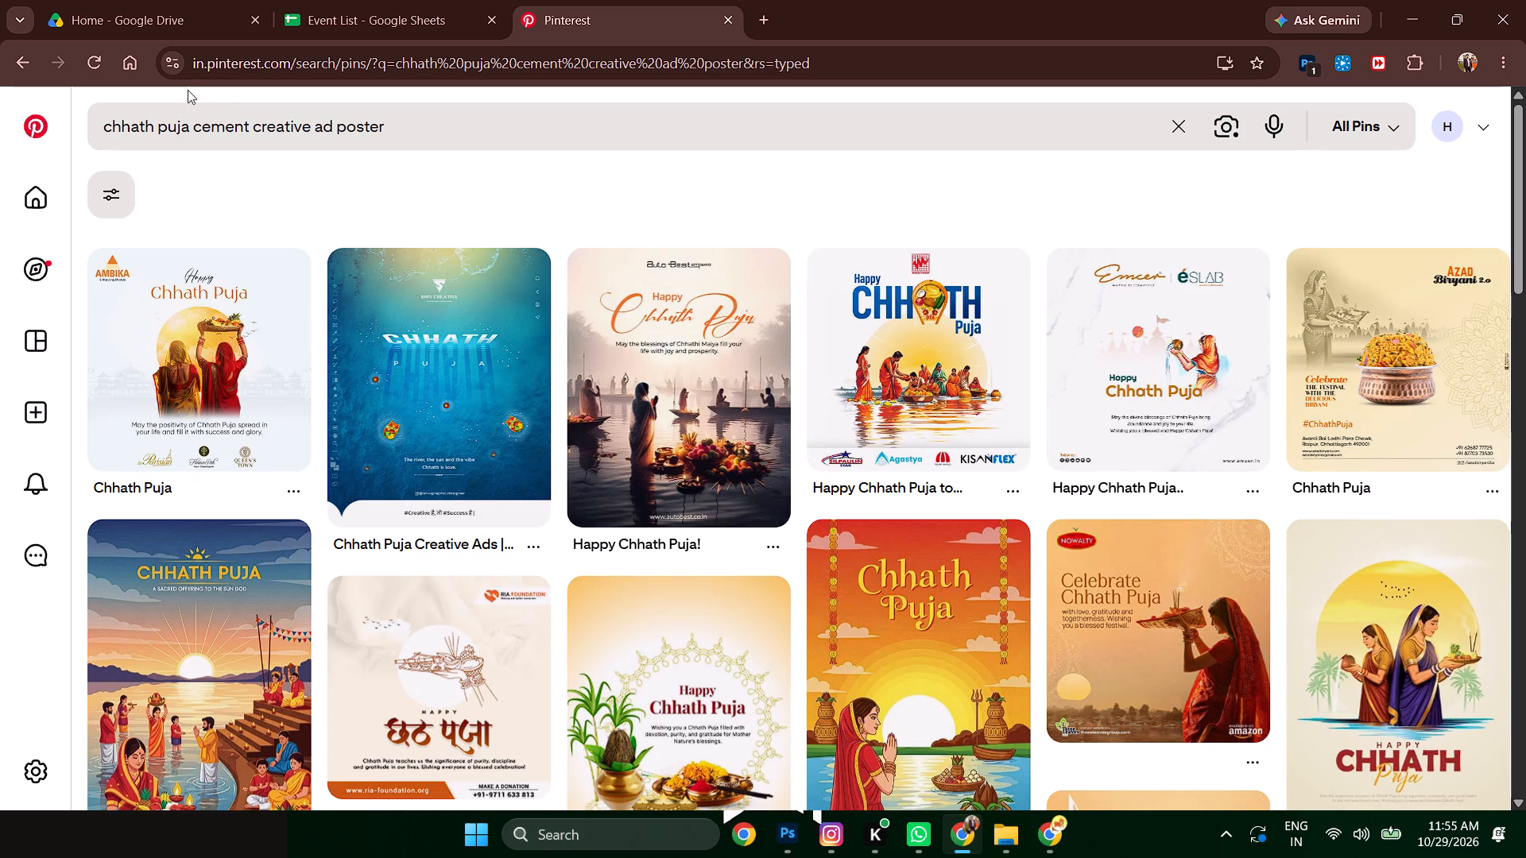
Examine the blue underwater Chhath Puja creative ad and browse the other poster results for design references.
click(479, 352)
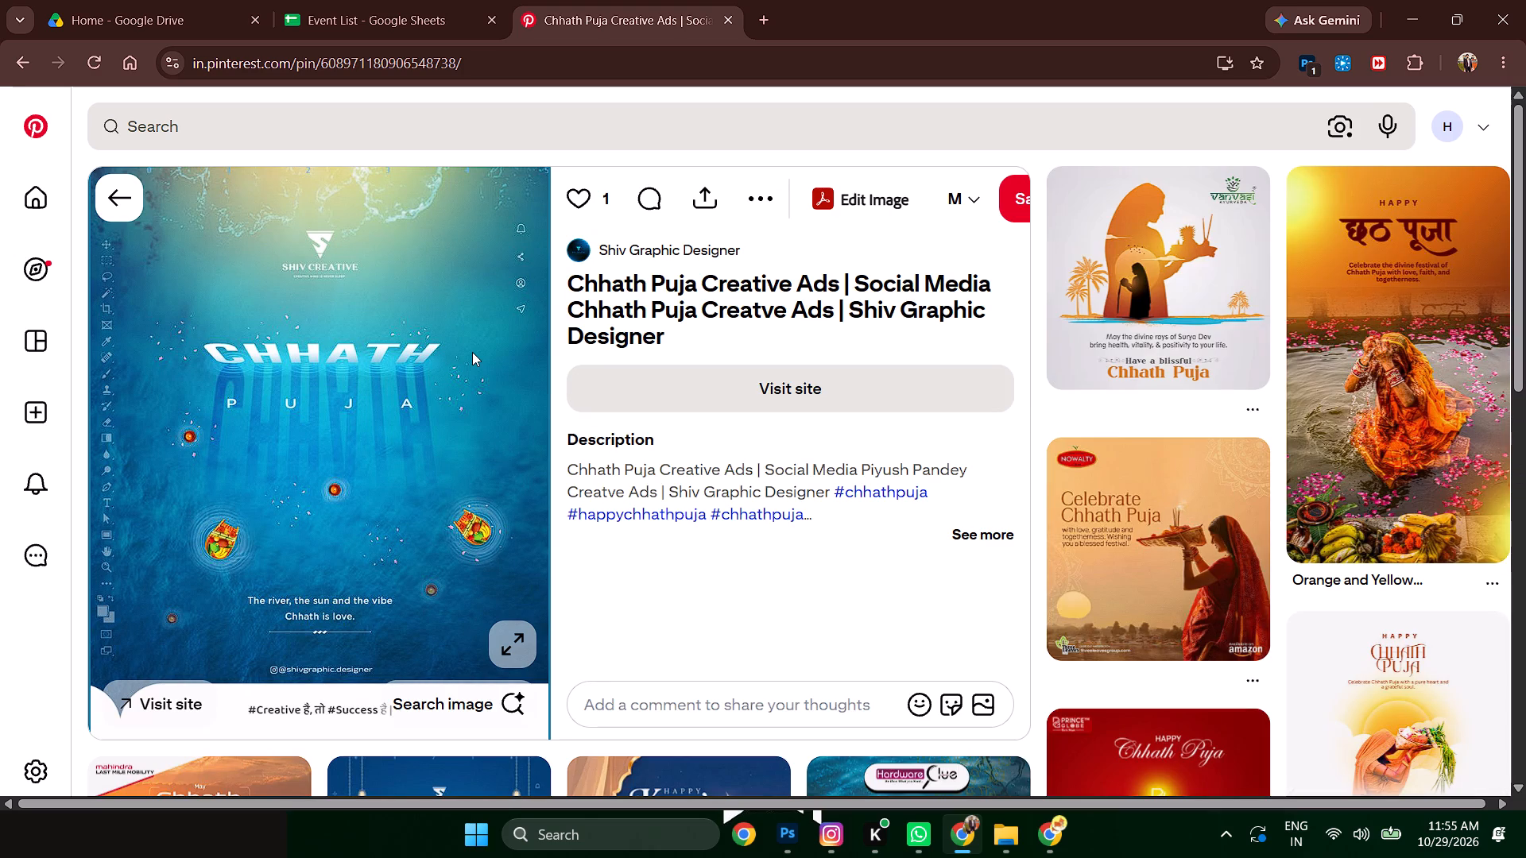
click(430, 284)
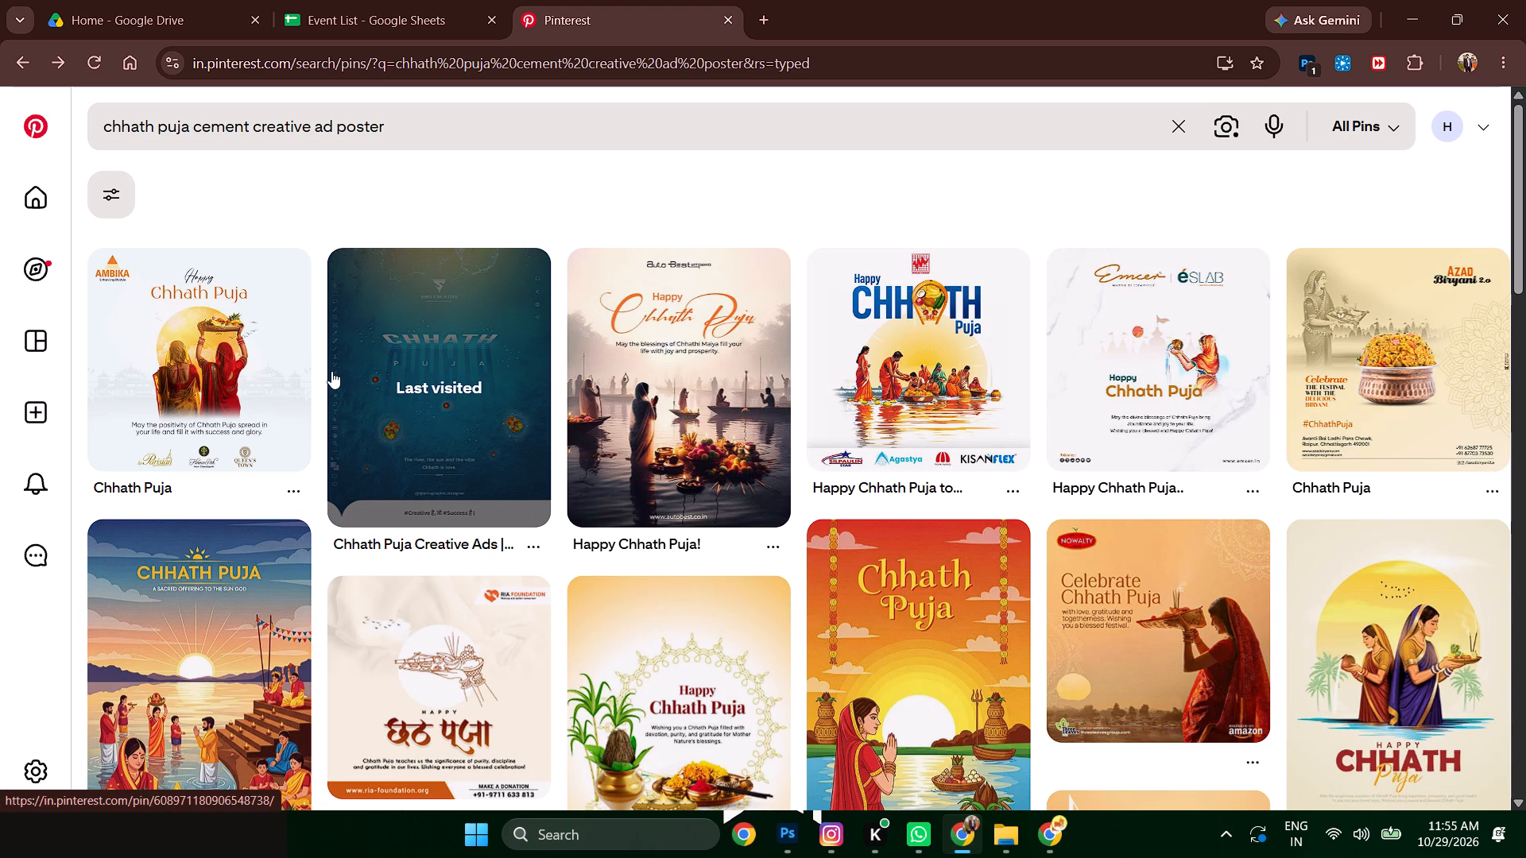
scroll(341, 367, down, 4)
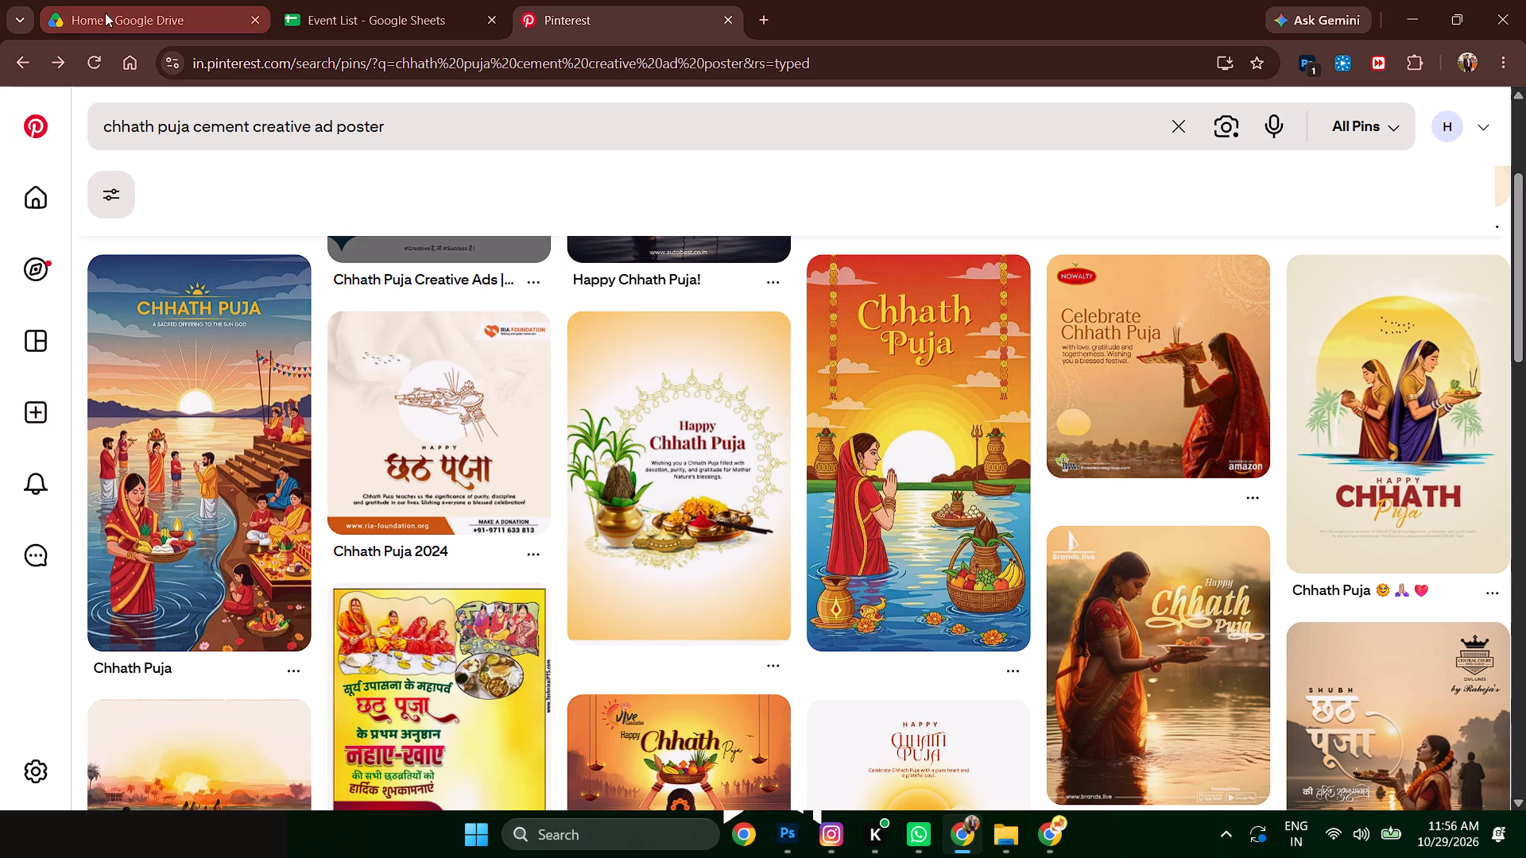
scroll(1009, 332, down, 3)
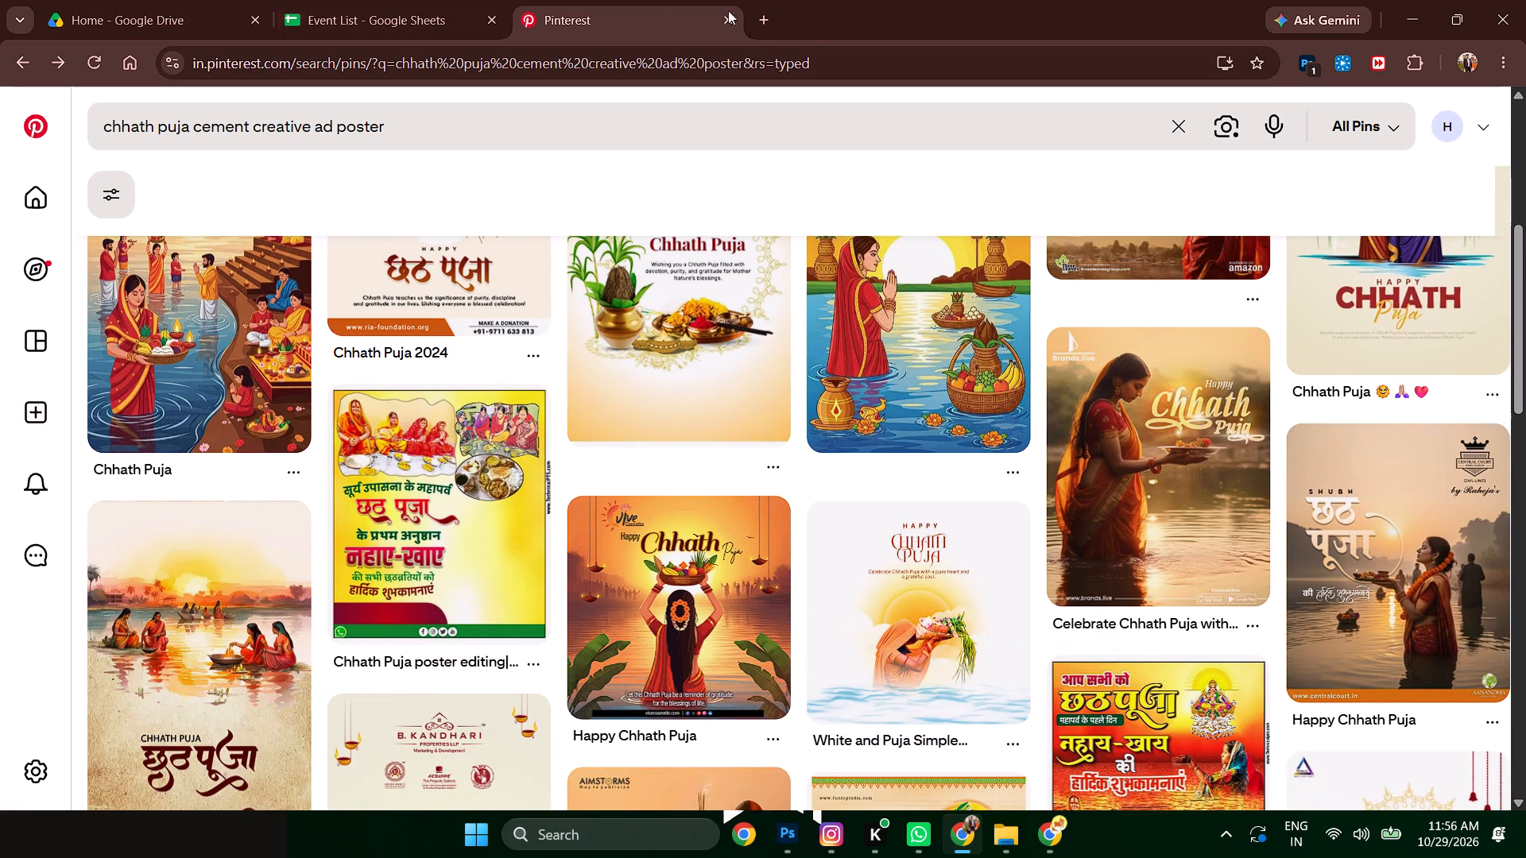
Open YouTube in a new tab and make it the first tab in the browser window.
click(761, 20)
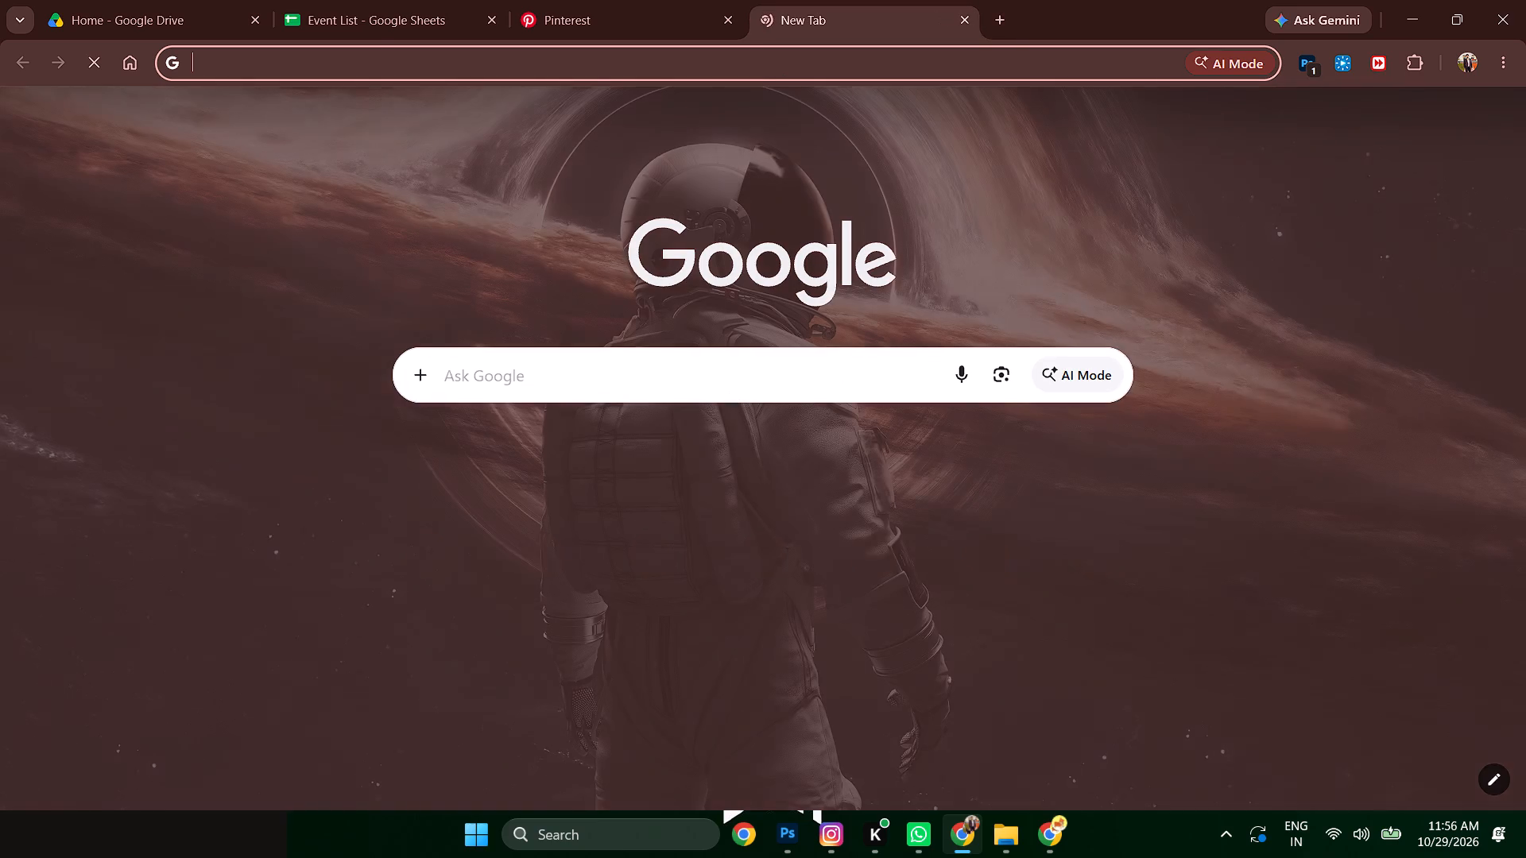
click(722, 371)
click(448, 427)
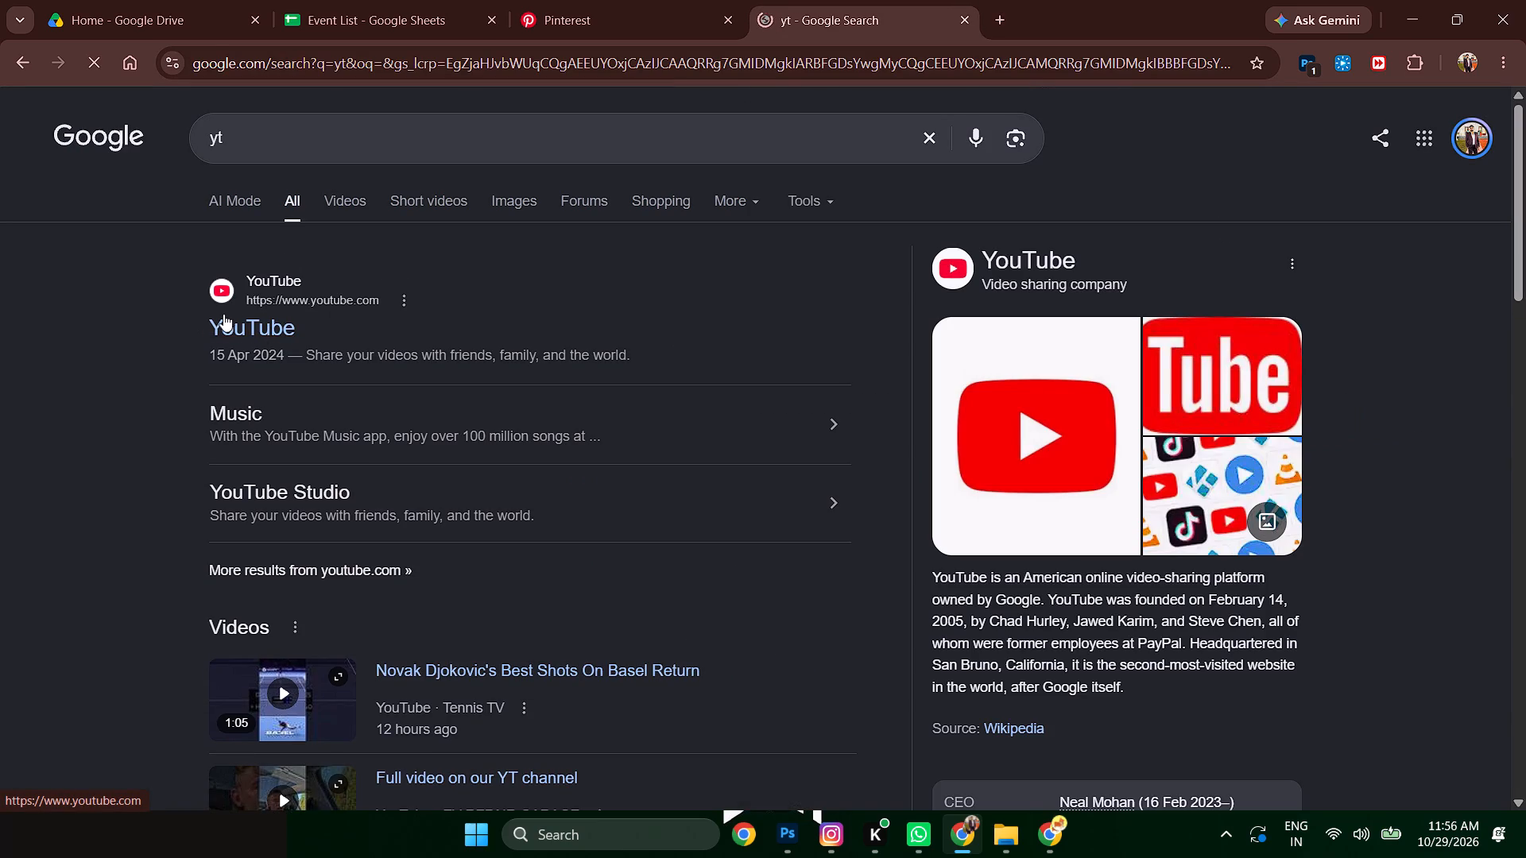
click(232, 324)
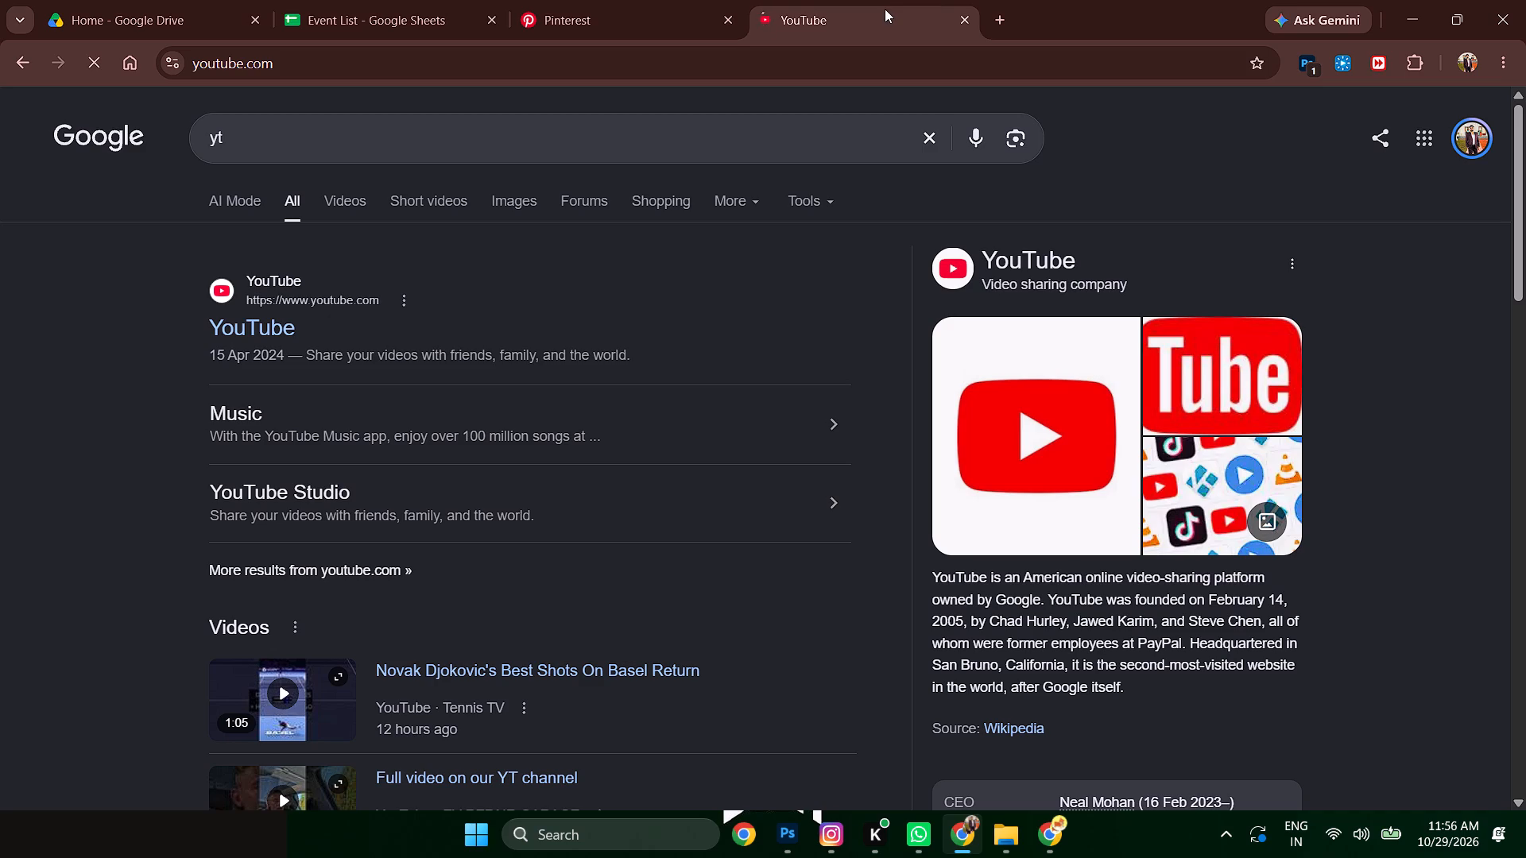
drag(885, 9, 181, 23)
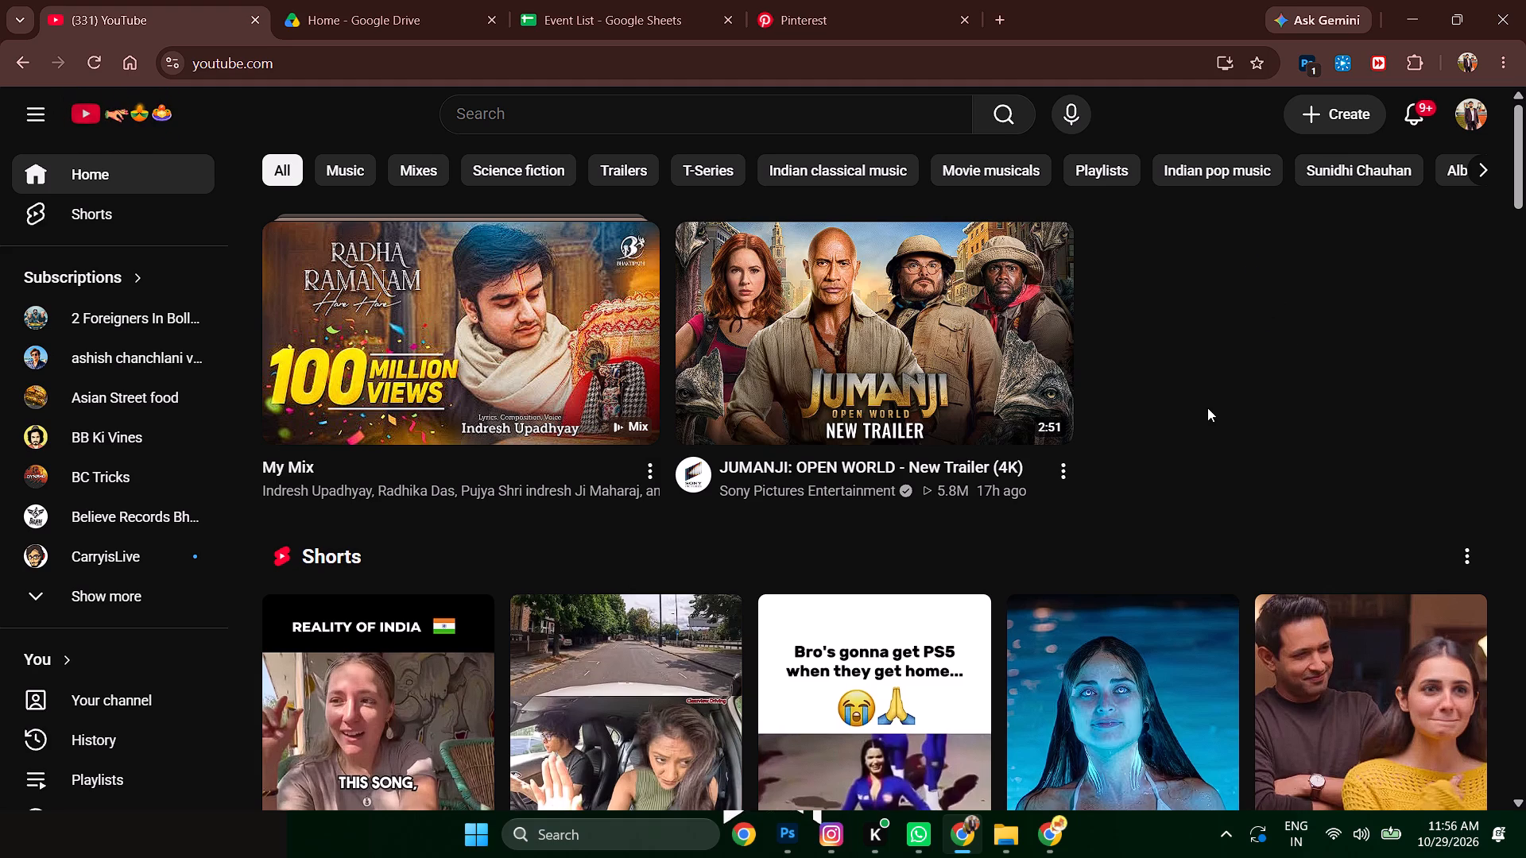
Watch the "The Most Beautiful Mermaid Reveals Herself" Short from the YouTube home feed and pause it.
scroll(1209, 408, down, 4)
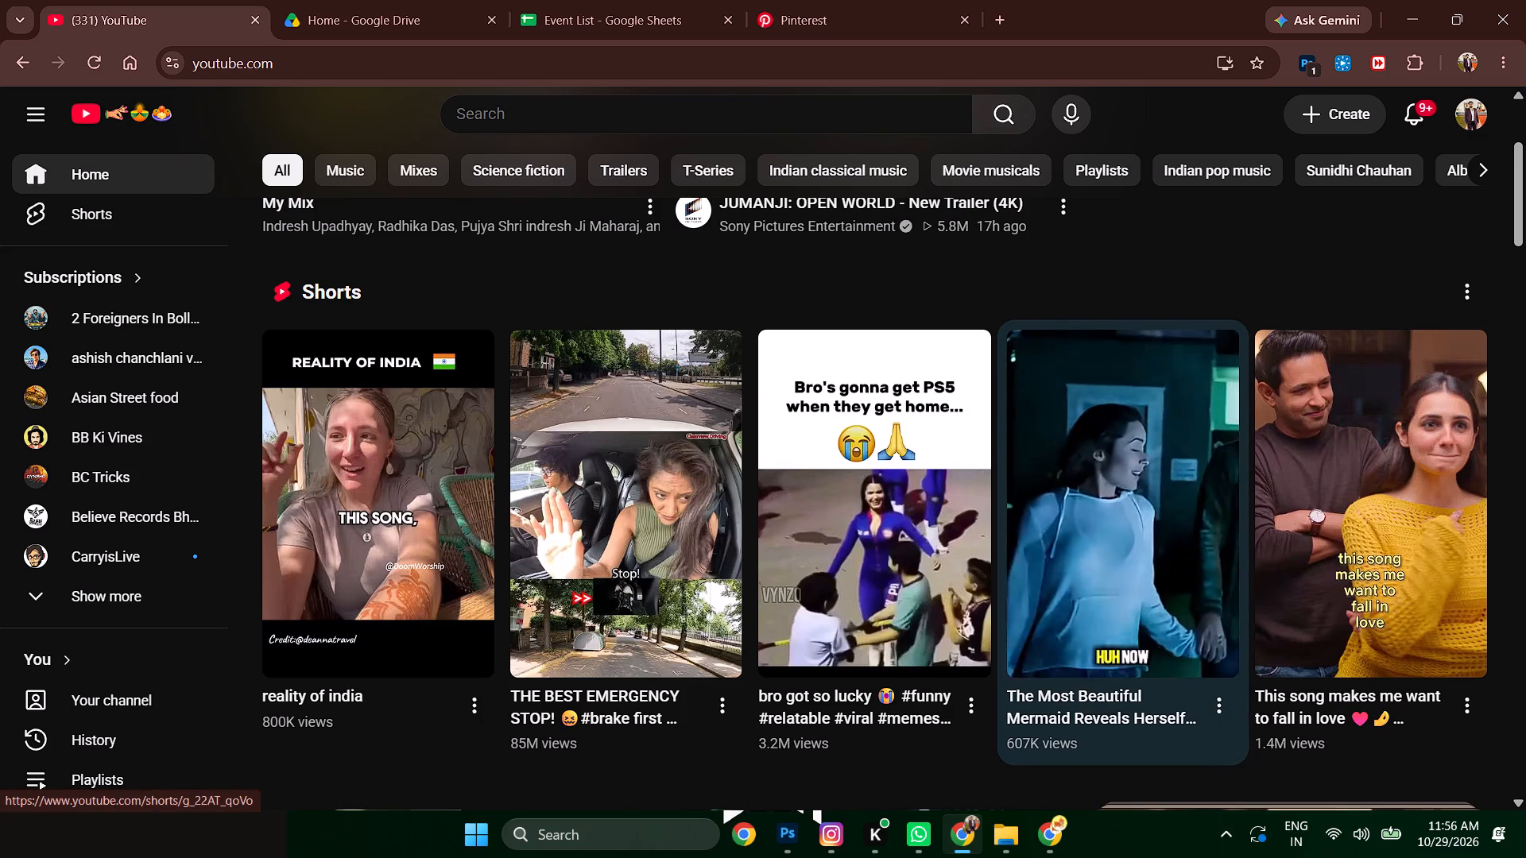
click(1121, 446)
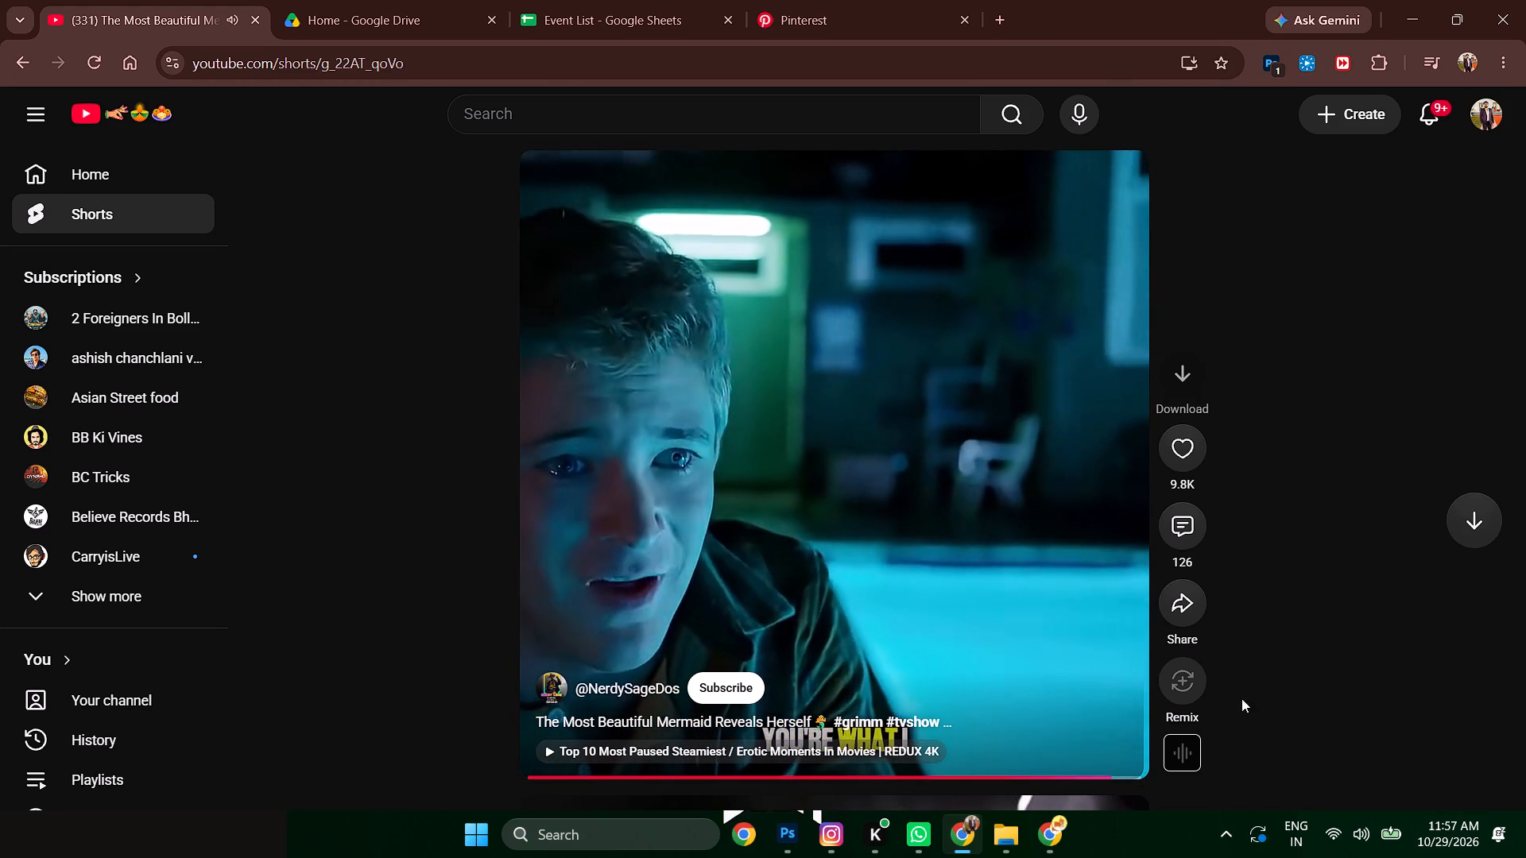
click(853, 464)
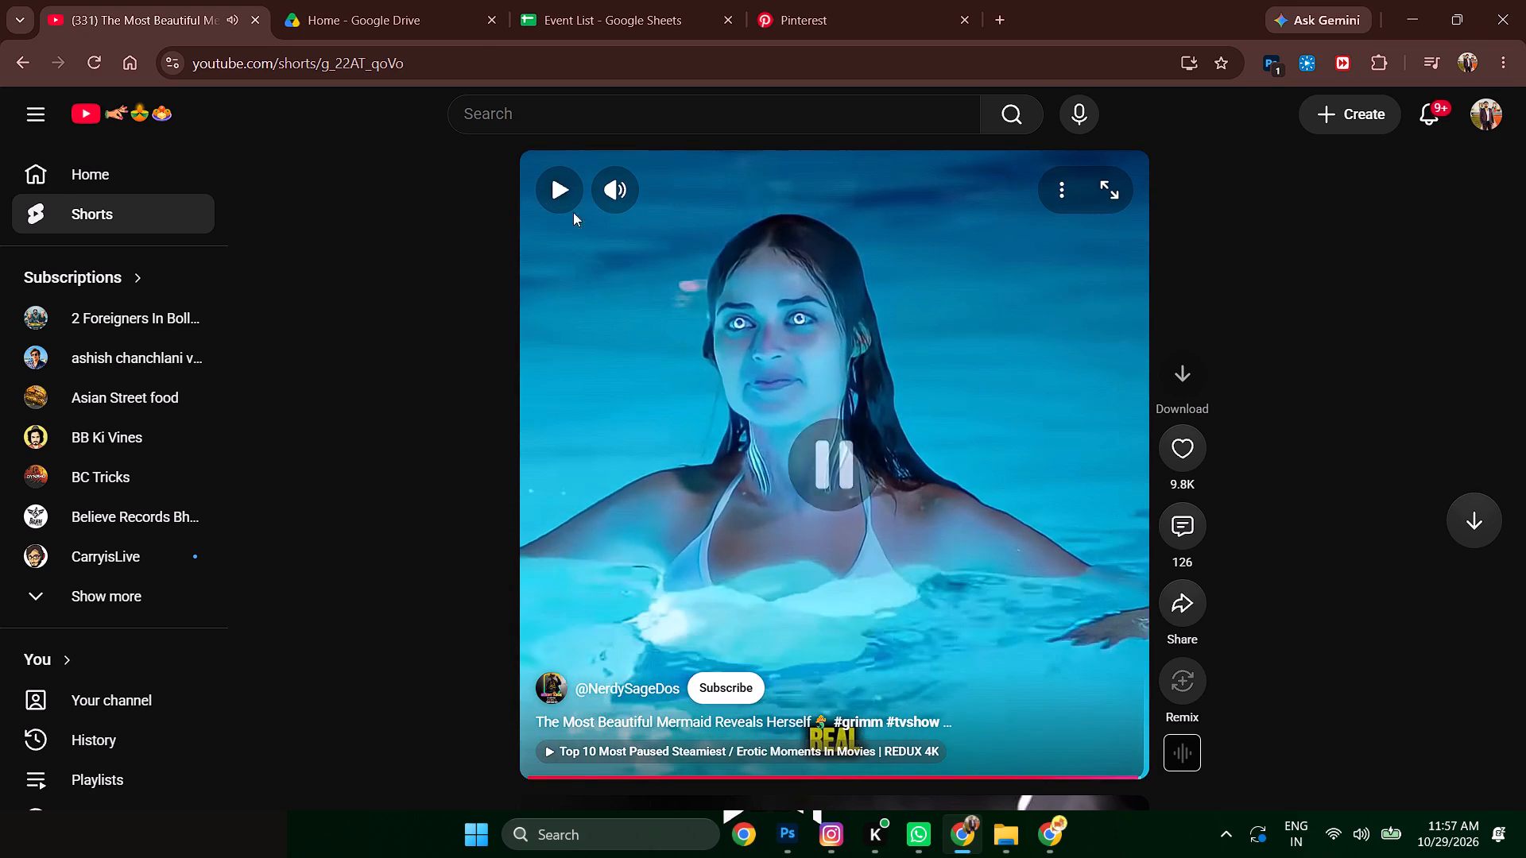
Close the Google Drive home tab.
click(359, 0)
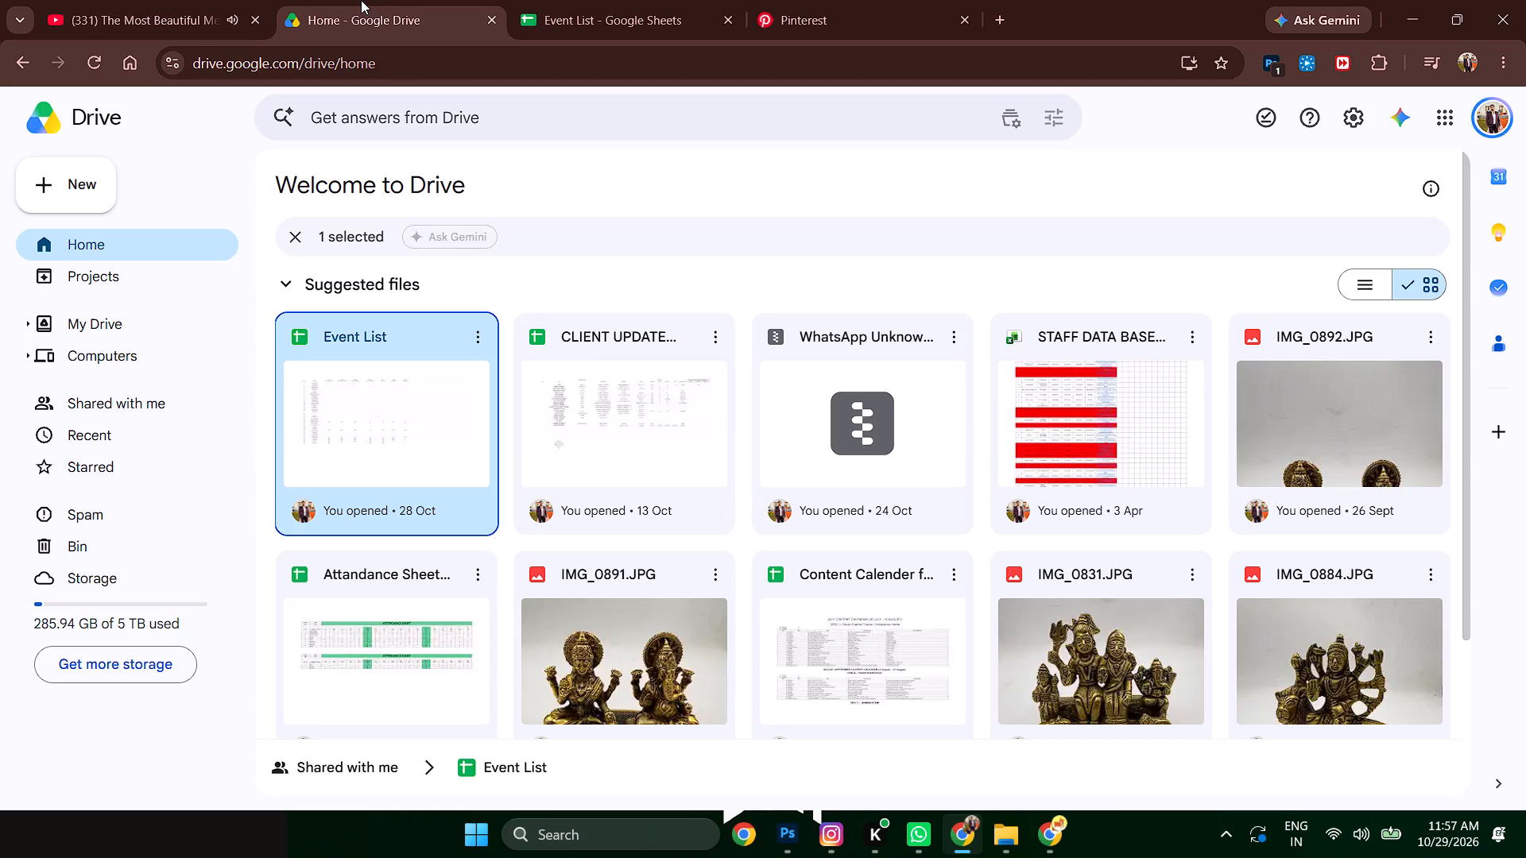
click(492, 17)
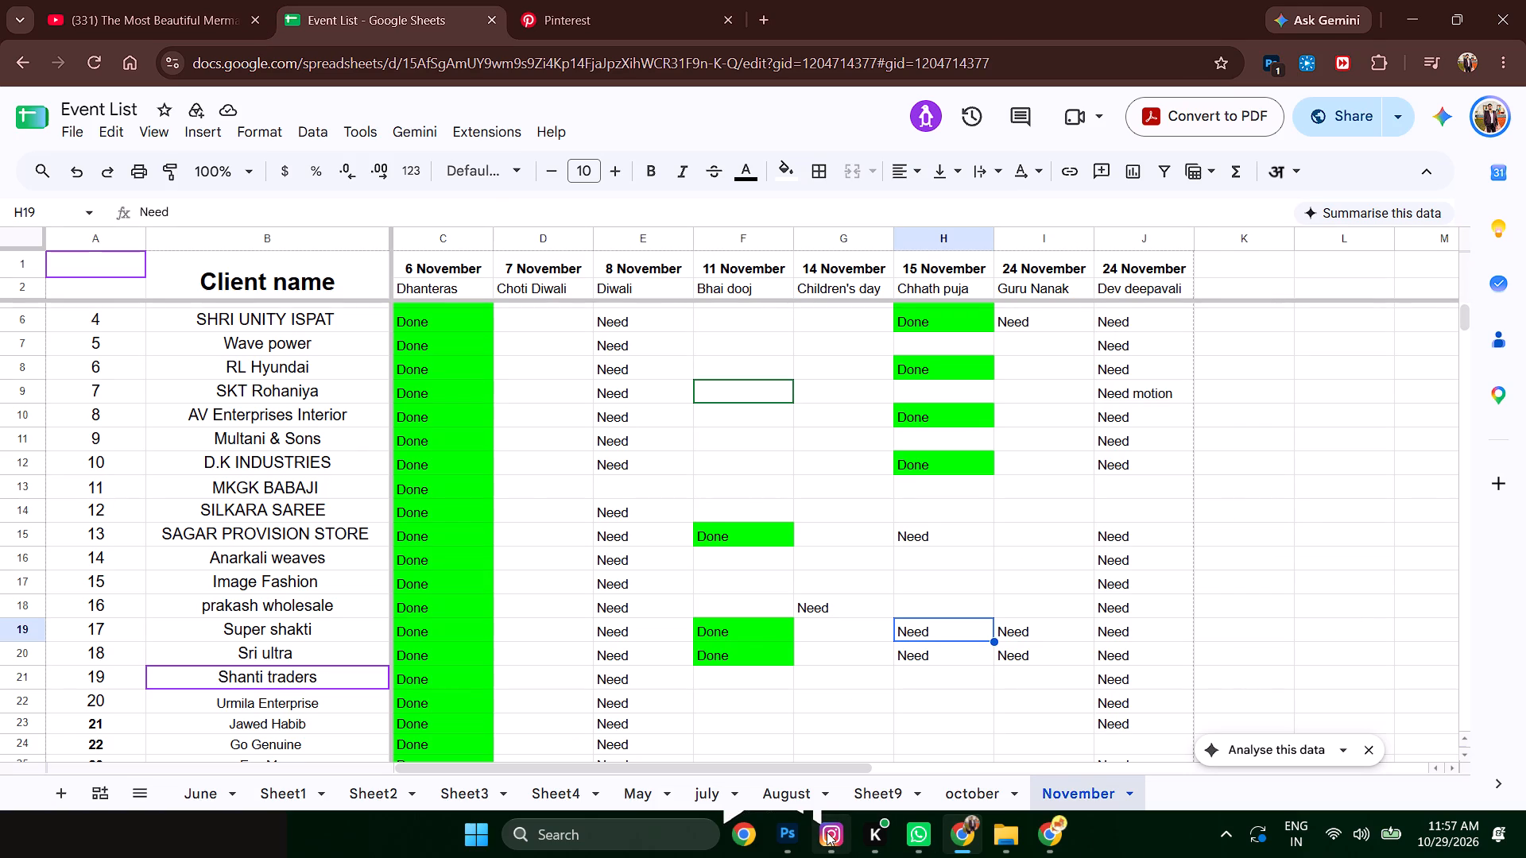
In File Explorer, open the PSDs Bhai Dooj- Super Shakti and Bhai Dooj - Shri Ultra Super from Digibazzar's Super Shakti Cement folder.
click(782, 825)
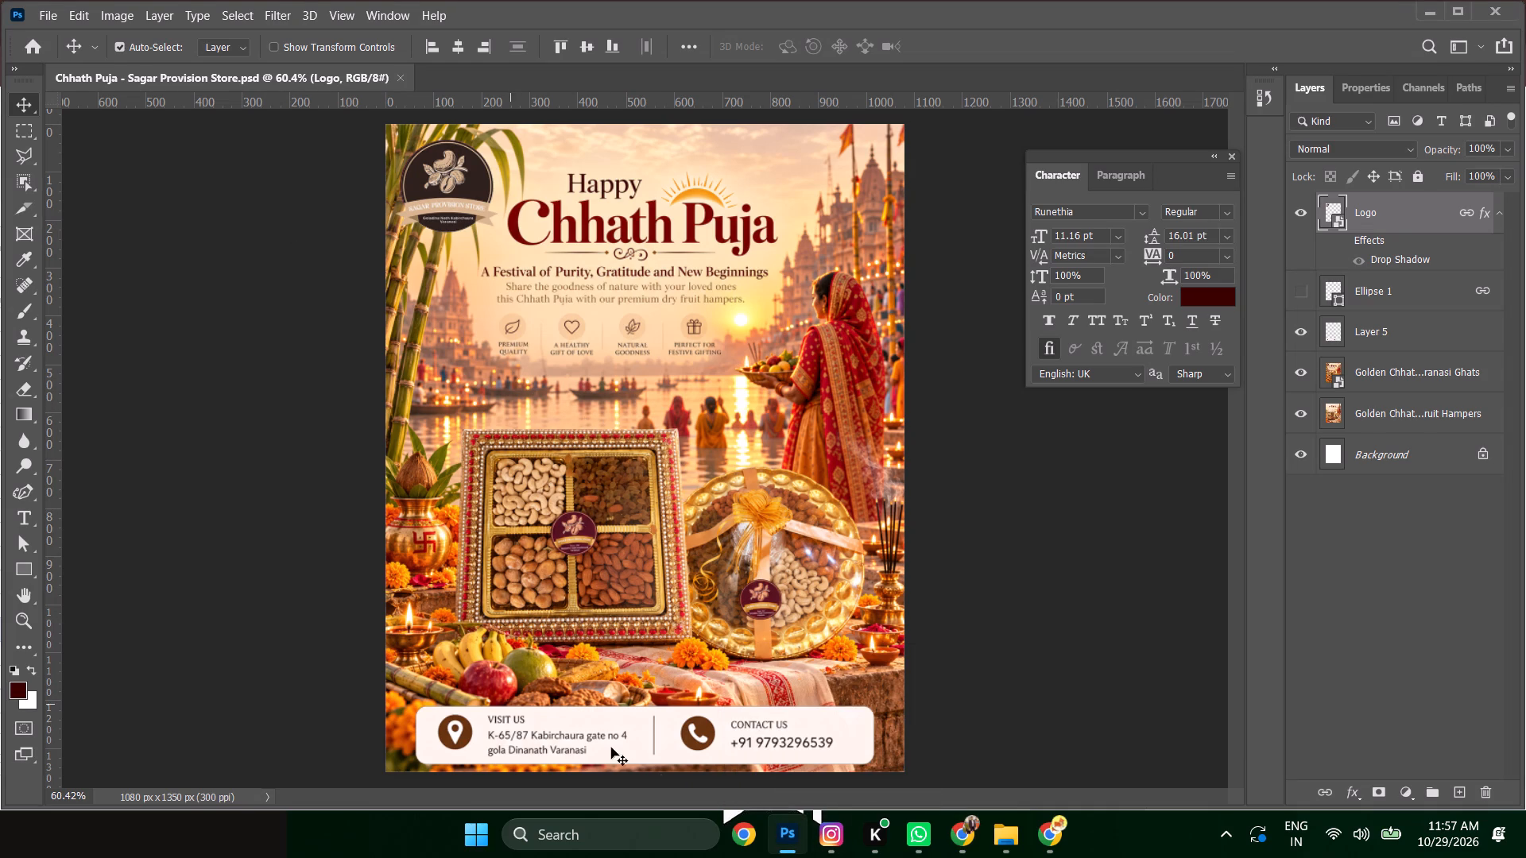
click(1005, 833)
click(881, 718)
drag(721, 543, 697, 524)
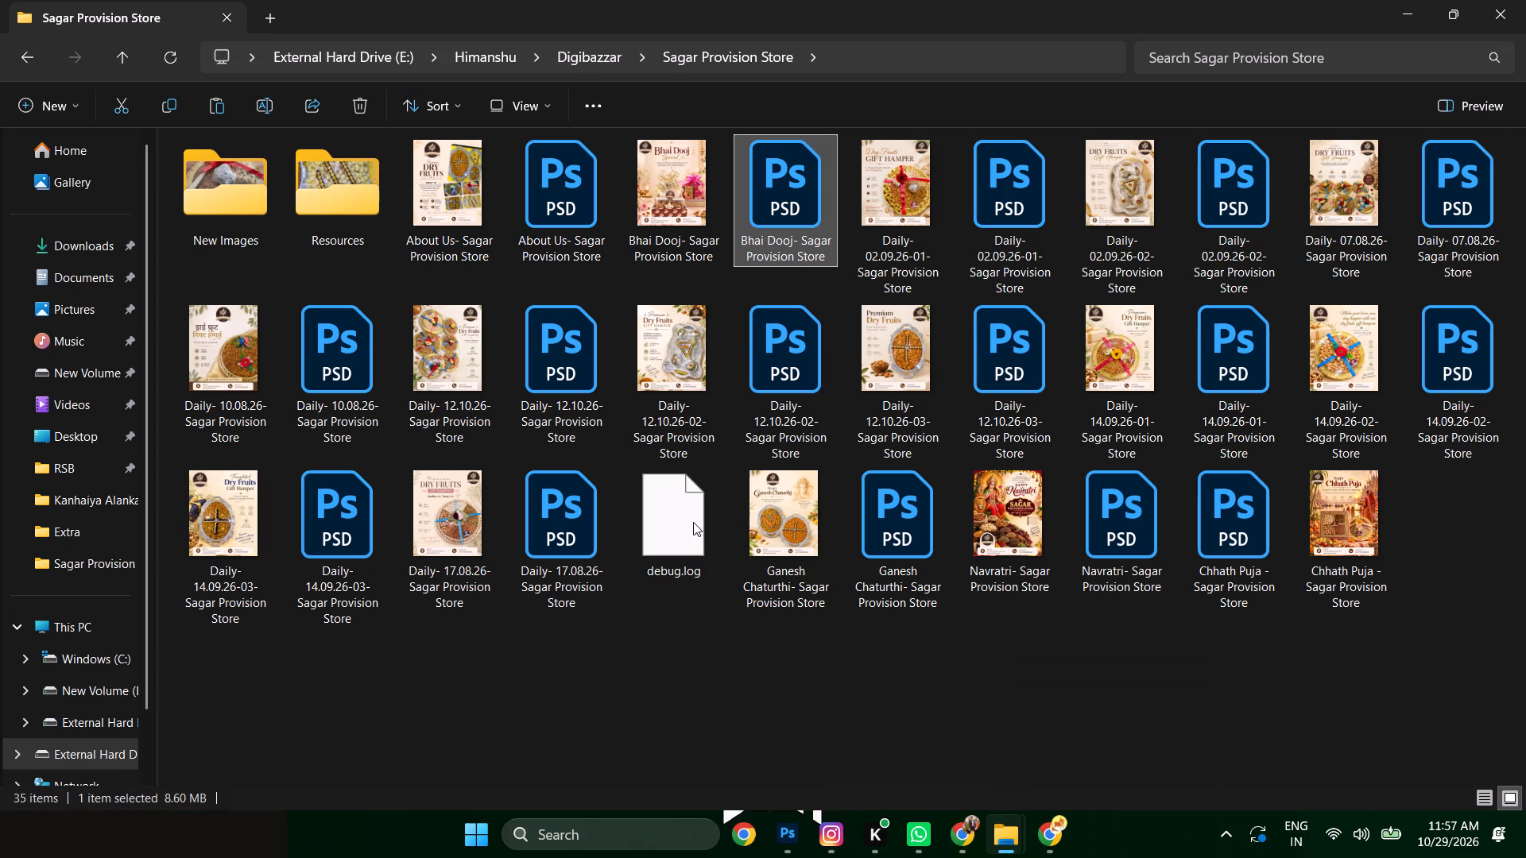
scroll(1349, 703, down, 1)
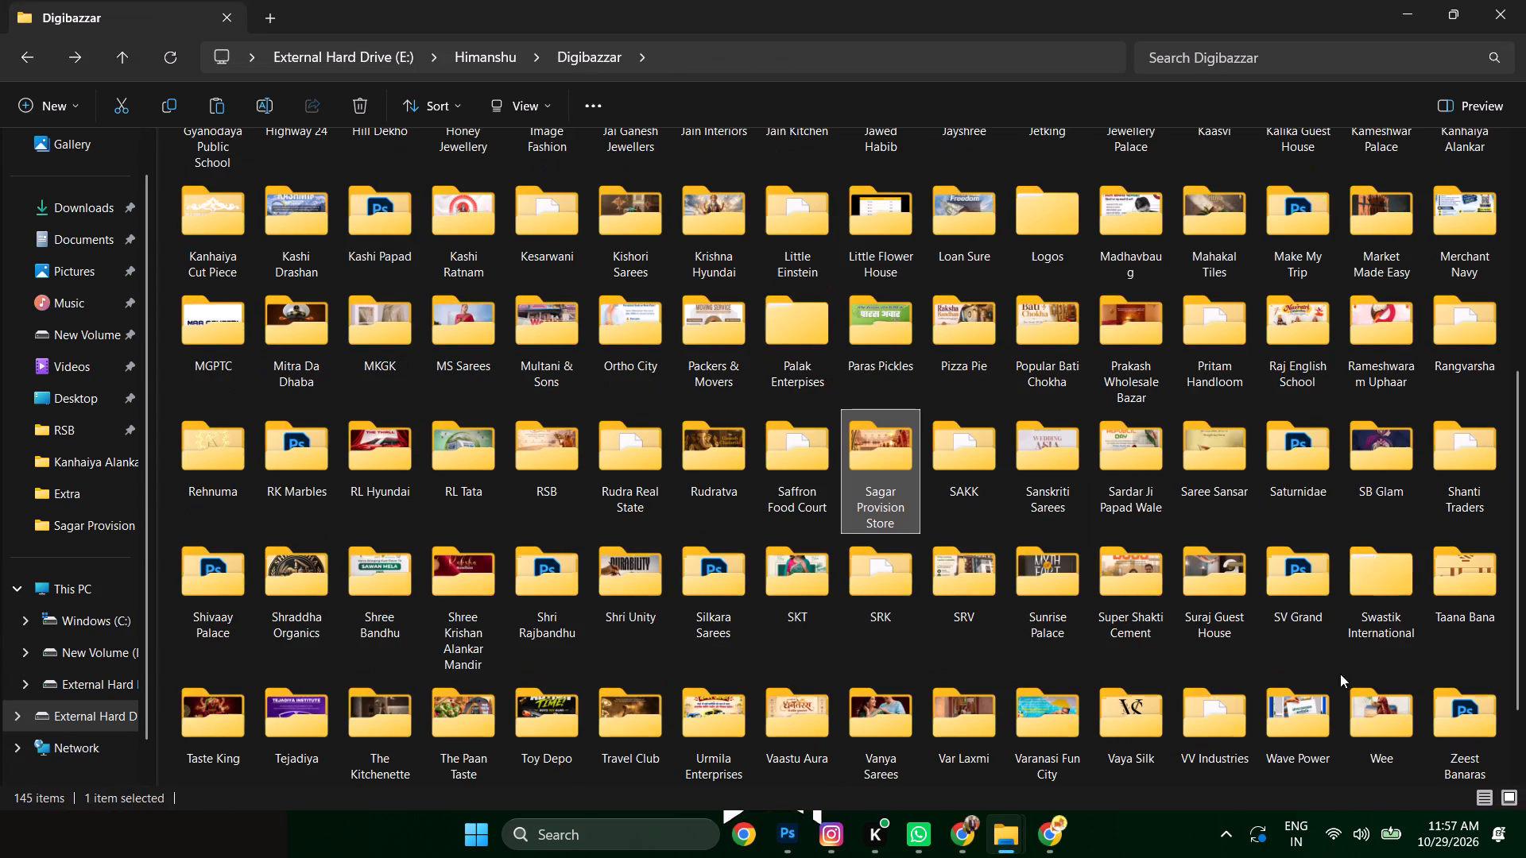
double_click(1128, 555)
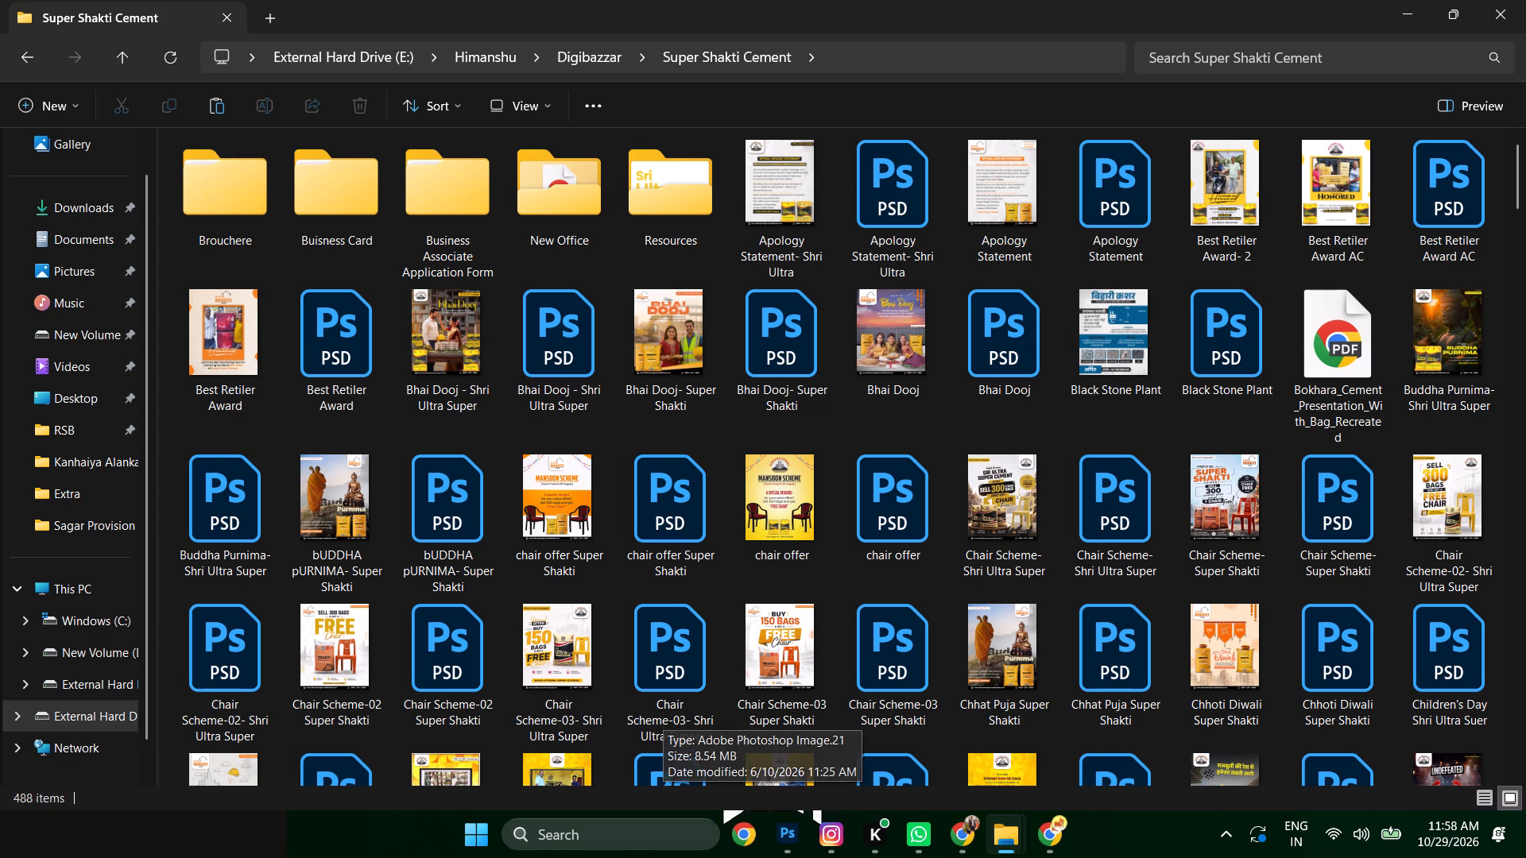
click(786, 333)
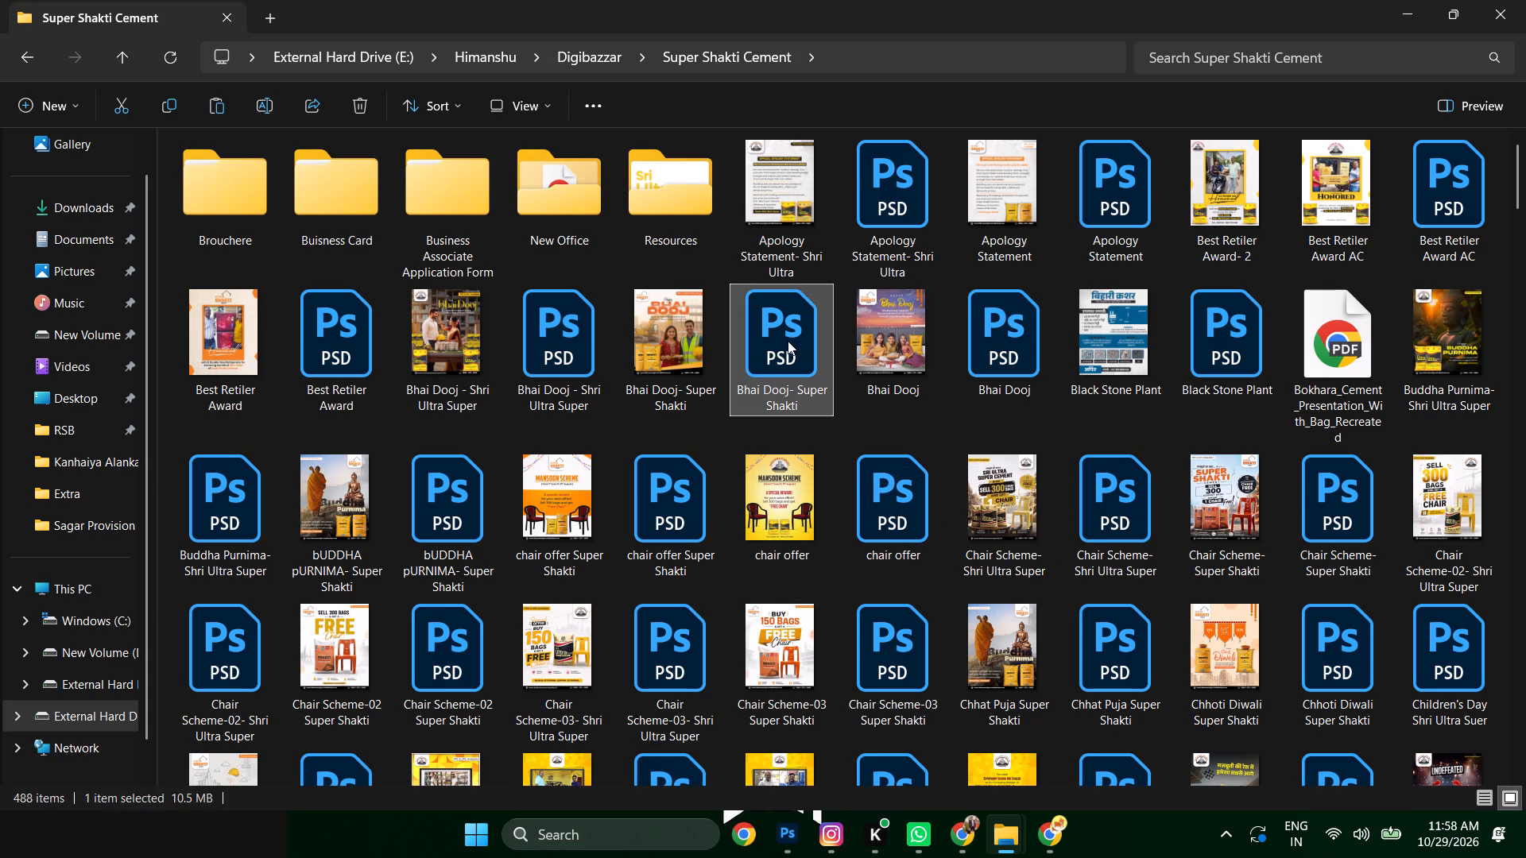
ctrl+click(573, 330)
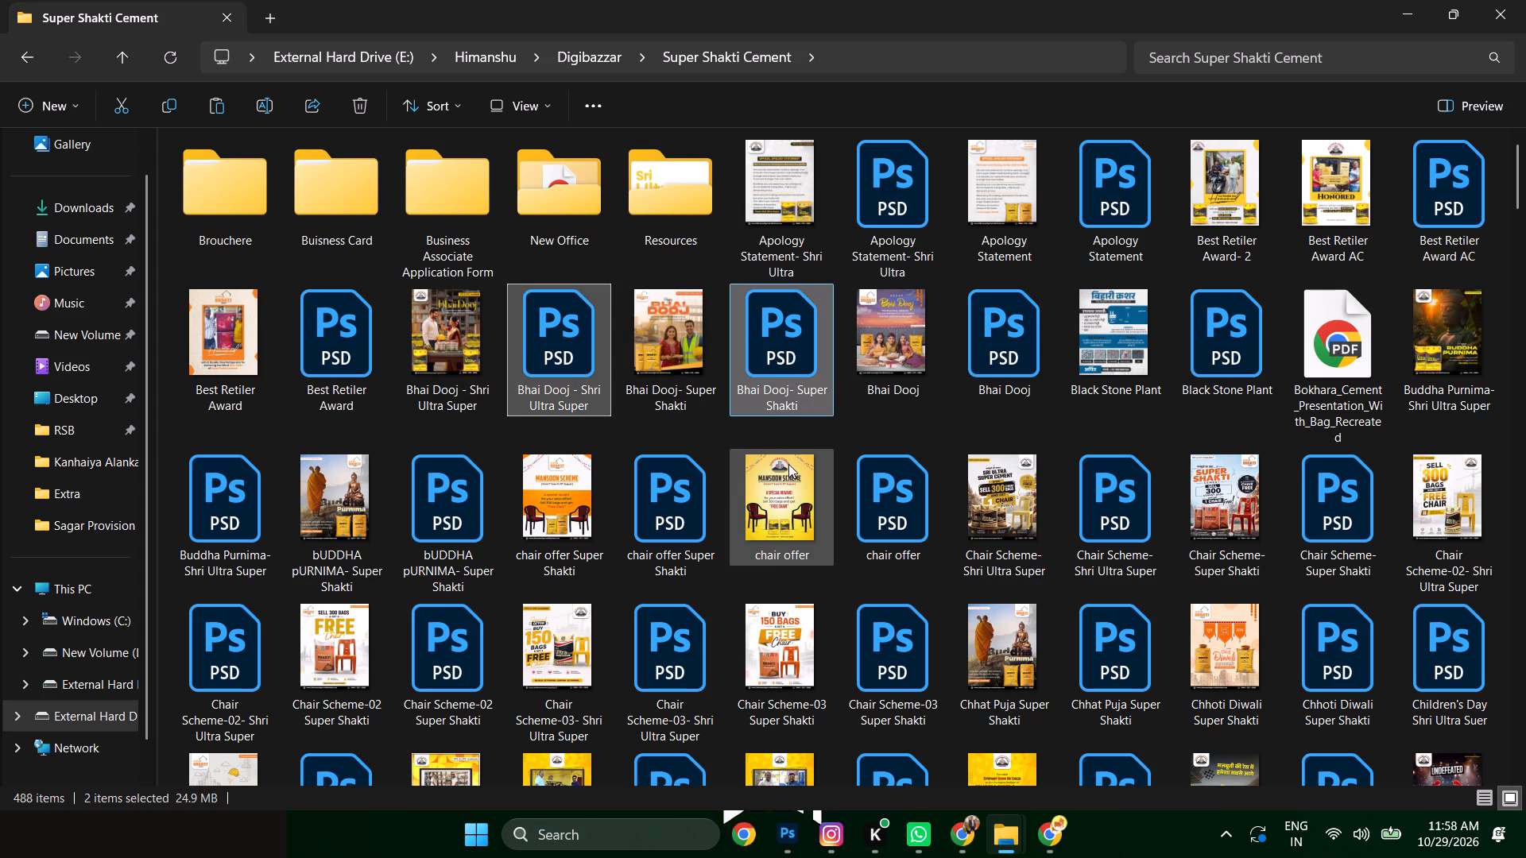
key(Return)
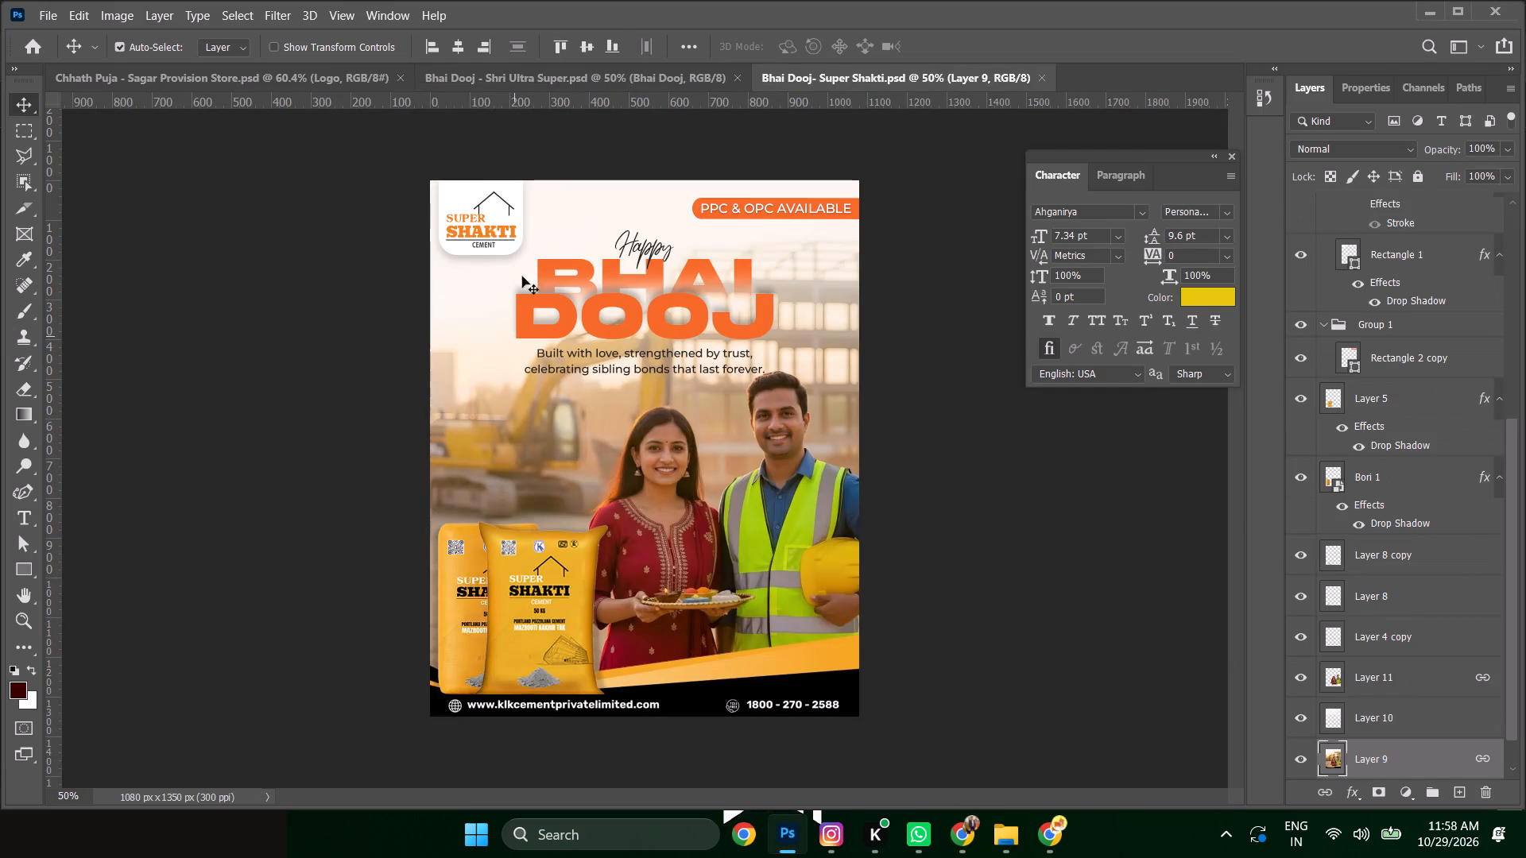
Save the Bhai Dooj- Super Shakti document as a new PSD named "Chhath Puja - Super Shakti" with maximum compatibility.
key(ctrl+shift+s)
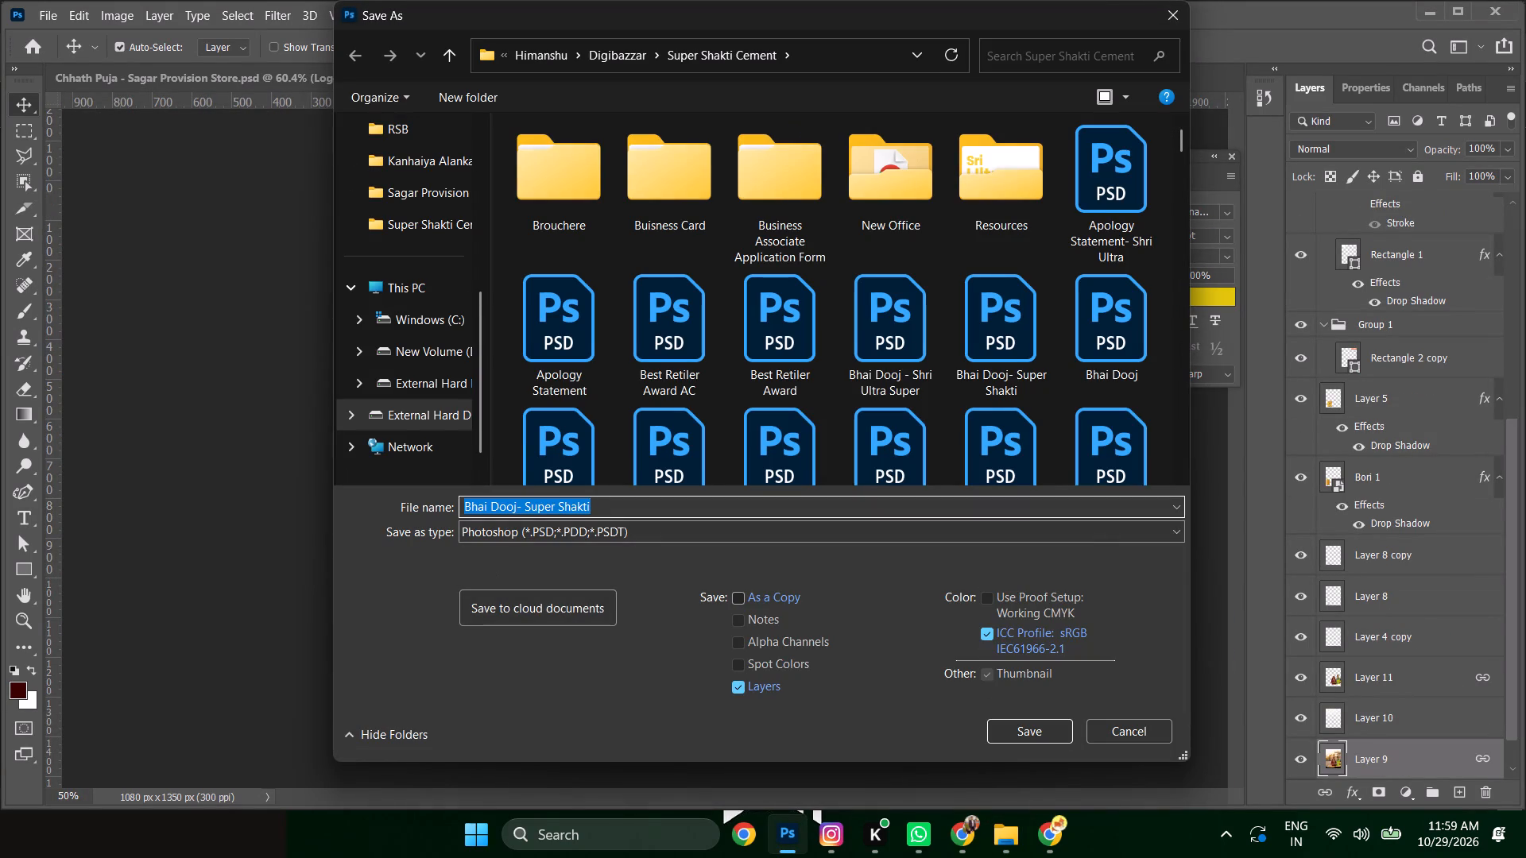
drag(517, 510, 383, 520)
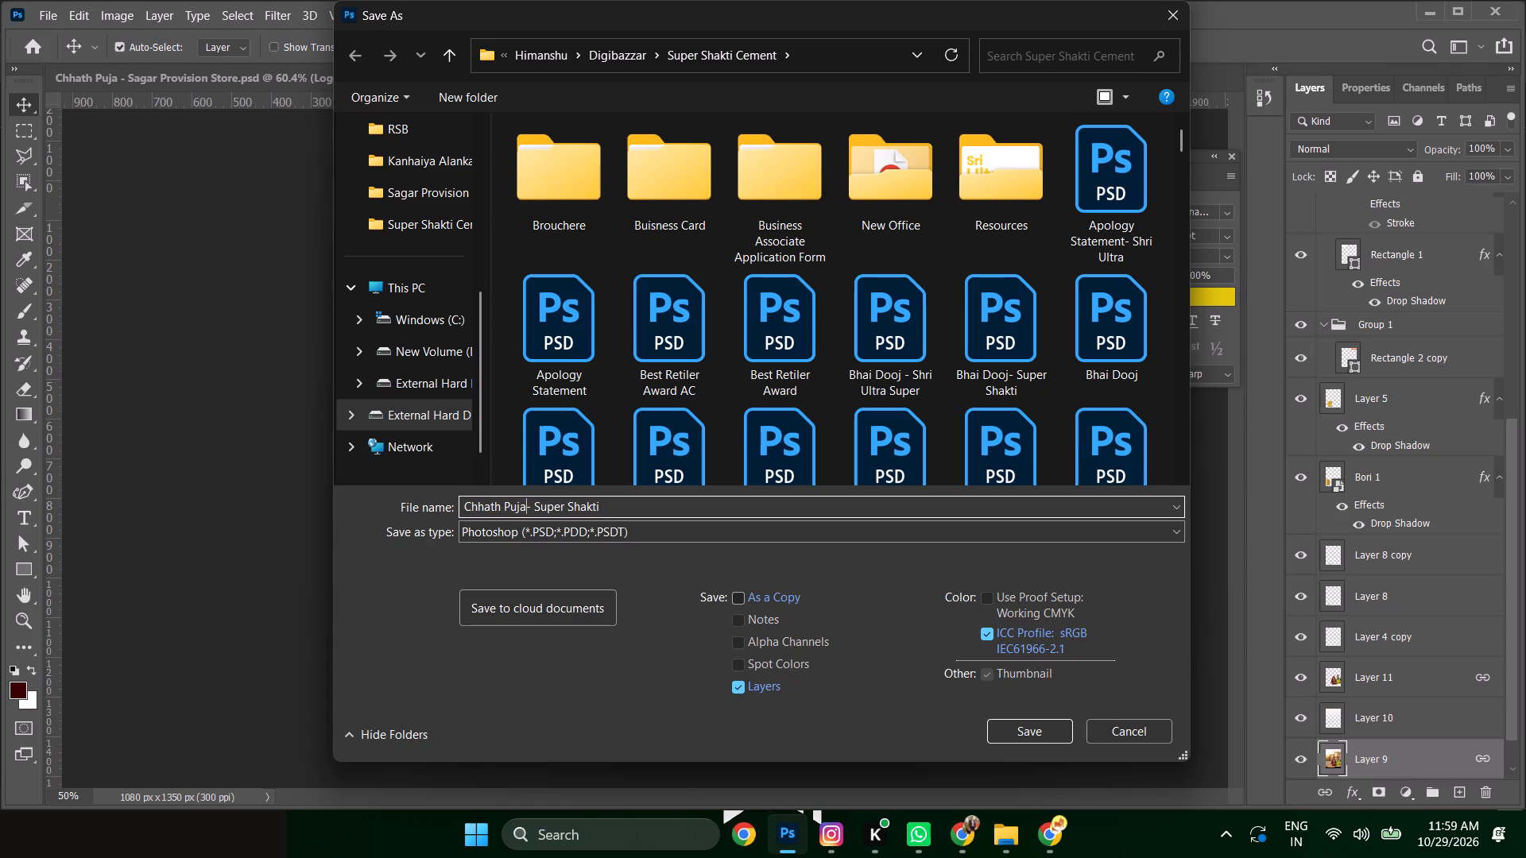
key(space)
key(Return)
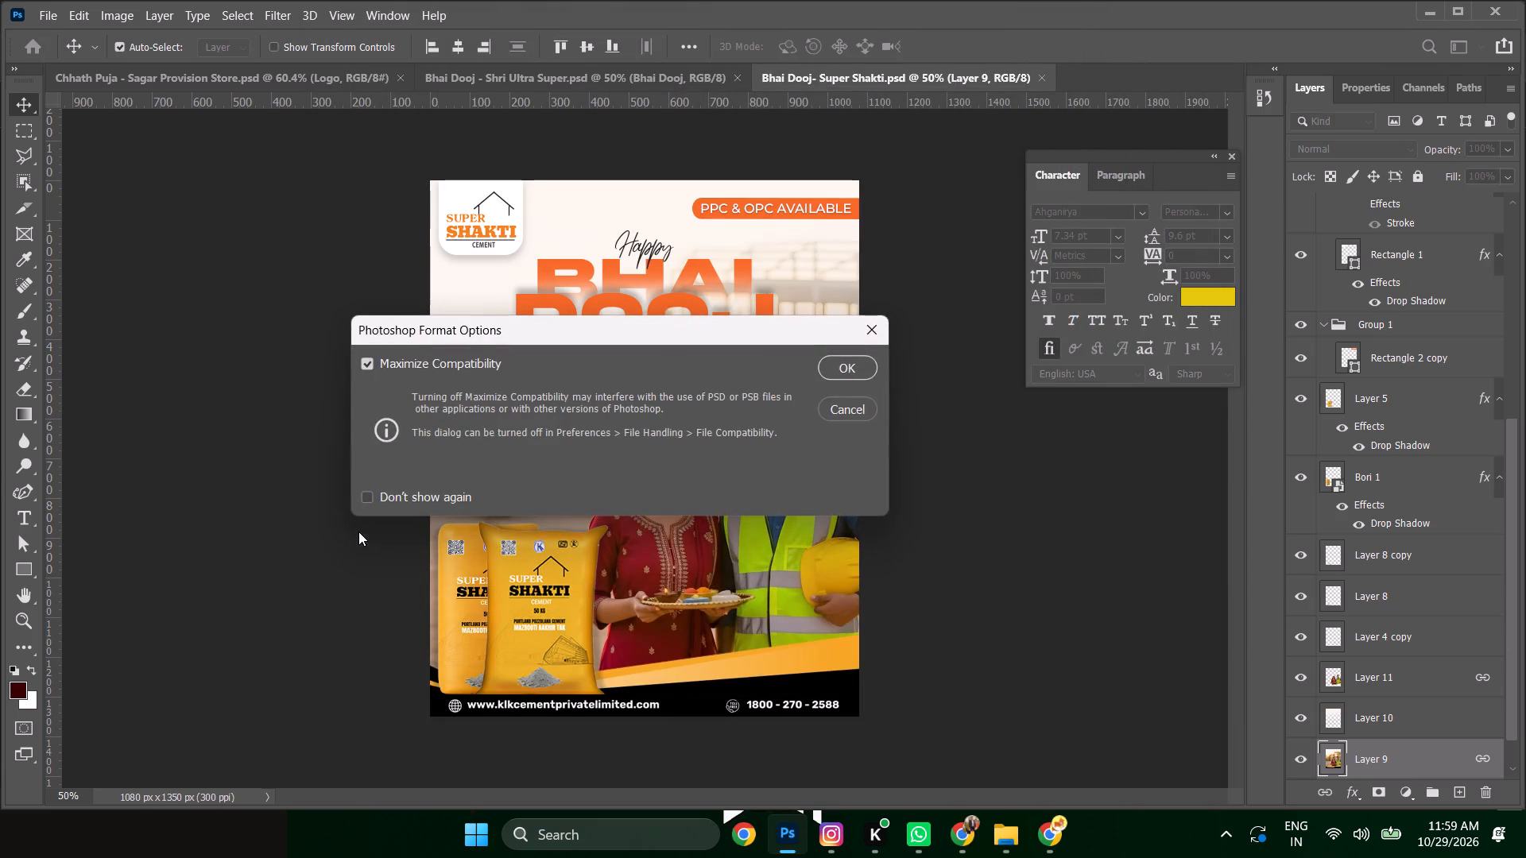
key(Return)
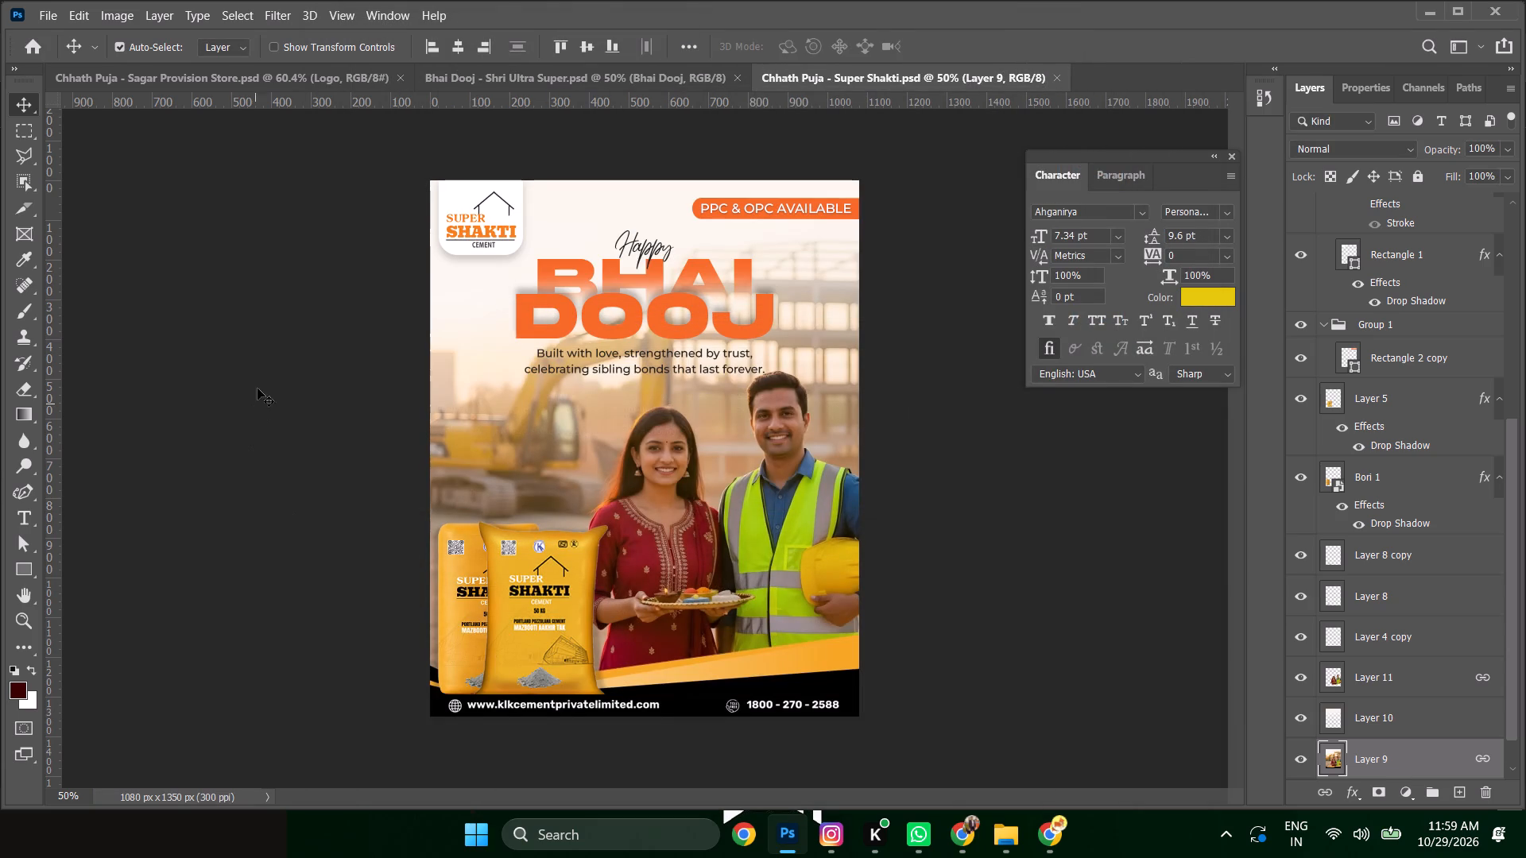
Save the Bhai Dooj - Shri Ultra Super document as a new PSD named "Chhath Puja - Shri Ultra Super" with maximum compatibility.
click(610, 73)
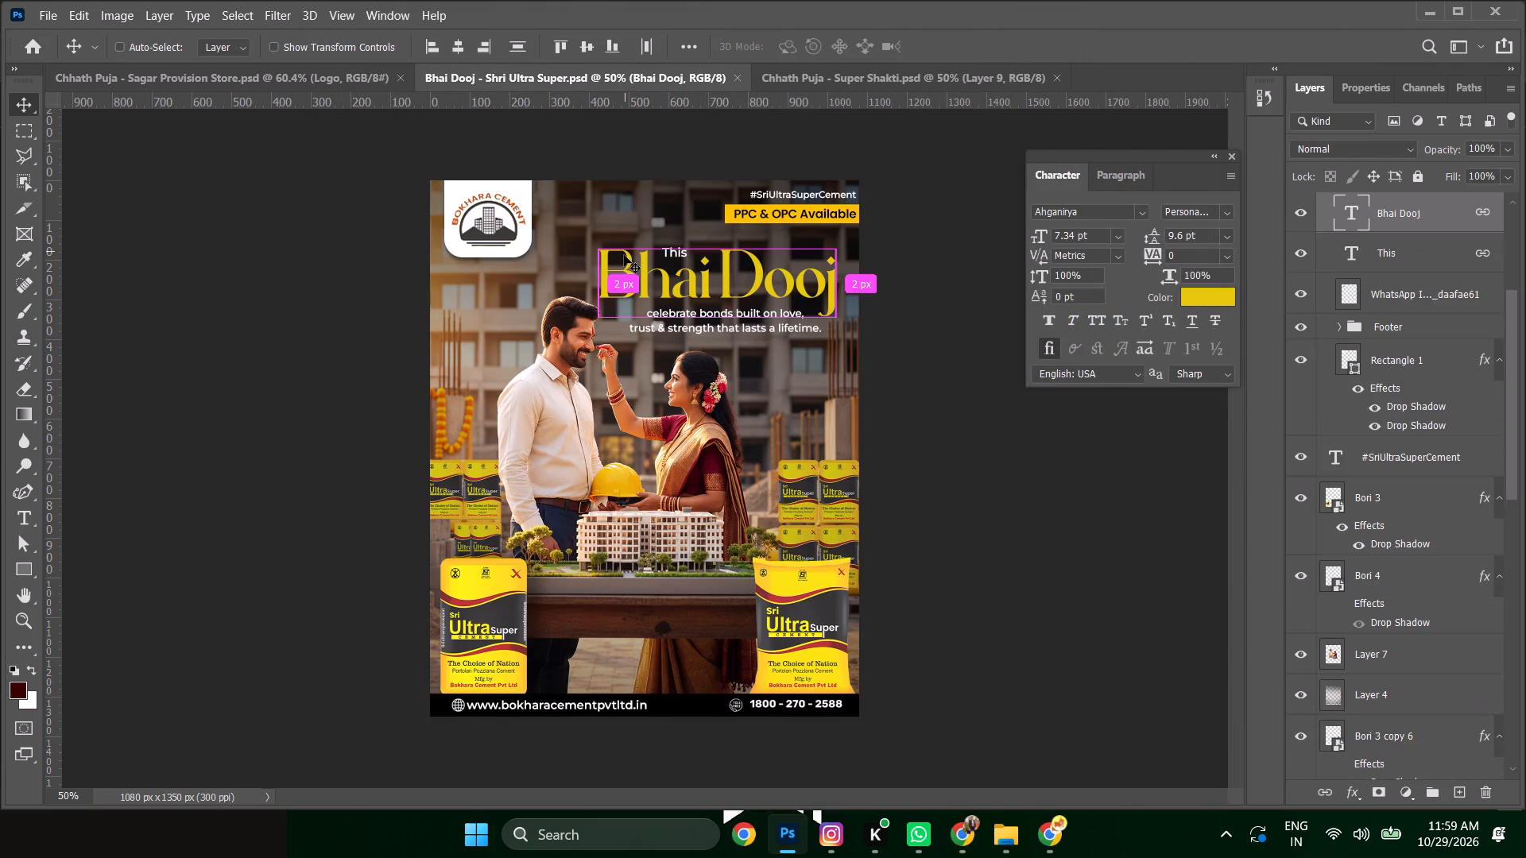
key(ctrl+shift+s)
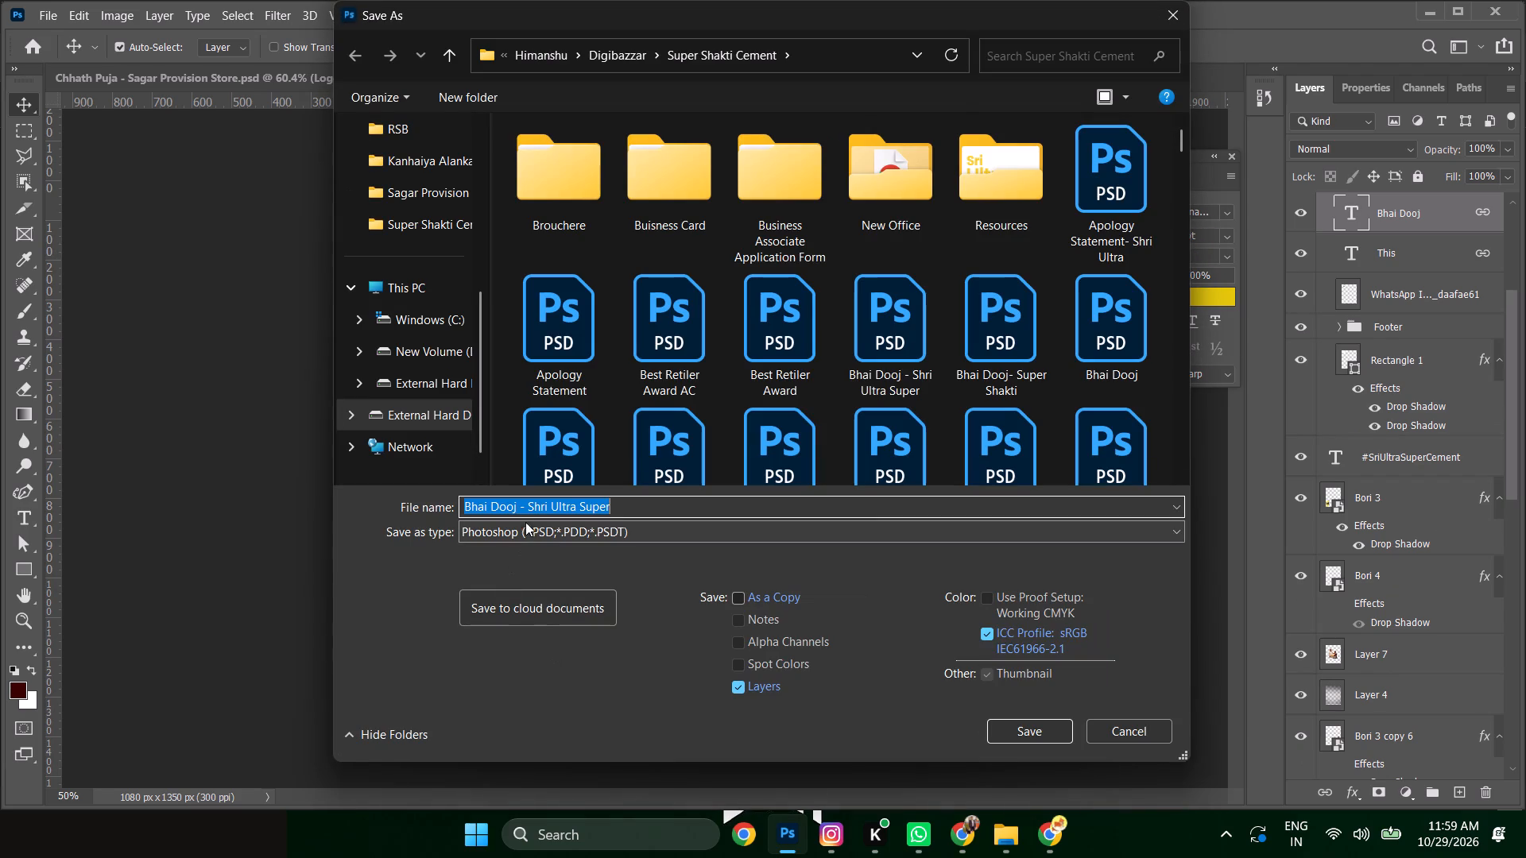
drag(517, 508, 282, 535)
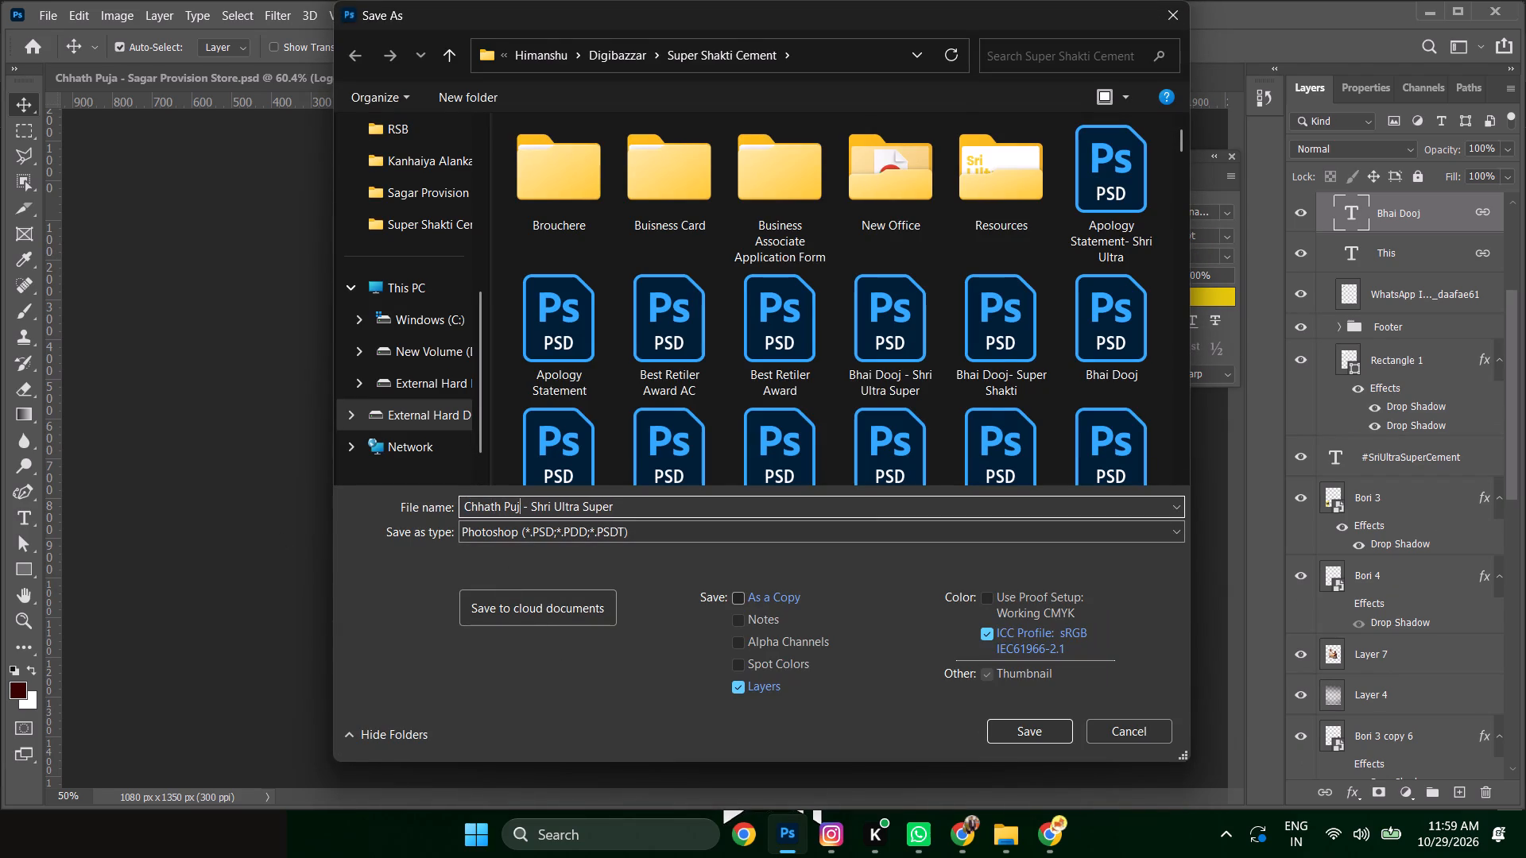
key(Return)
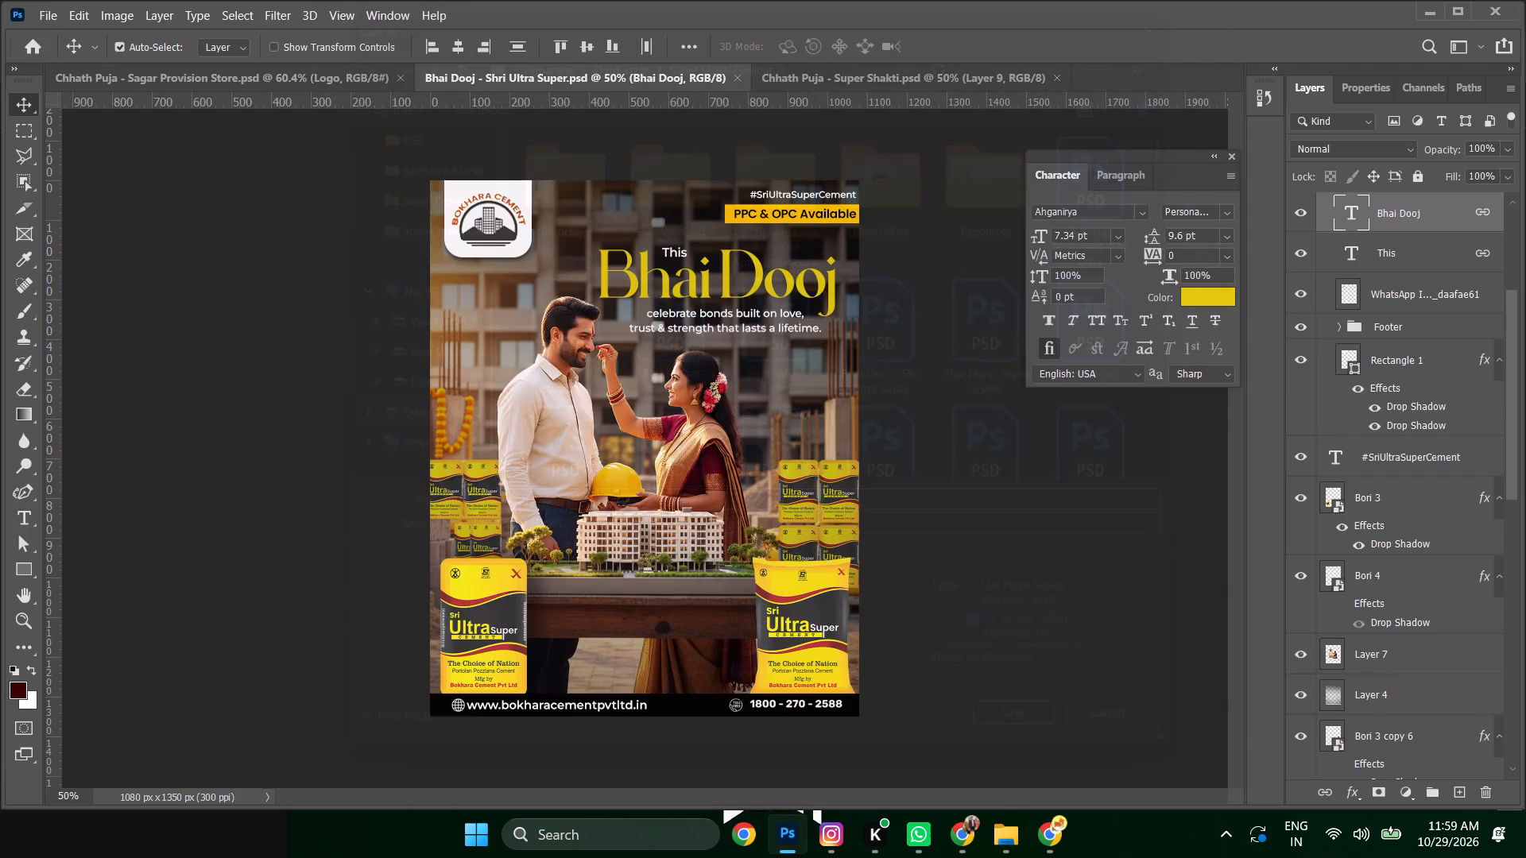
key(Return)
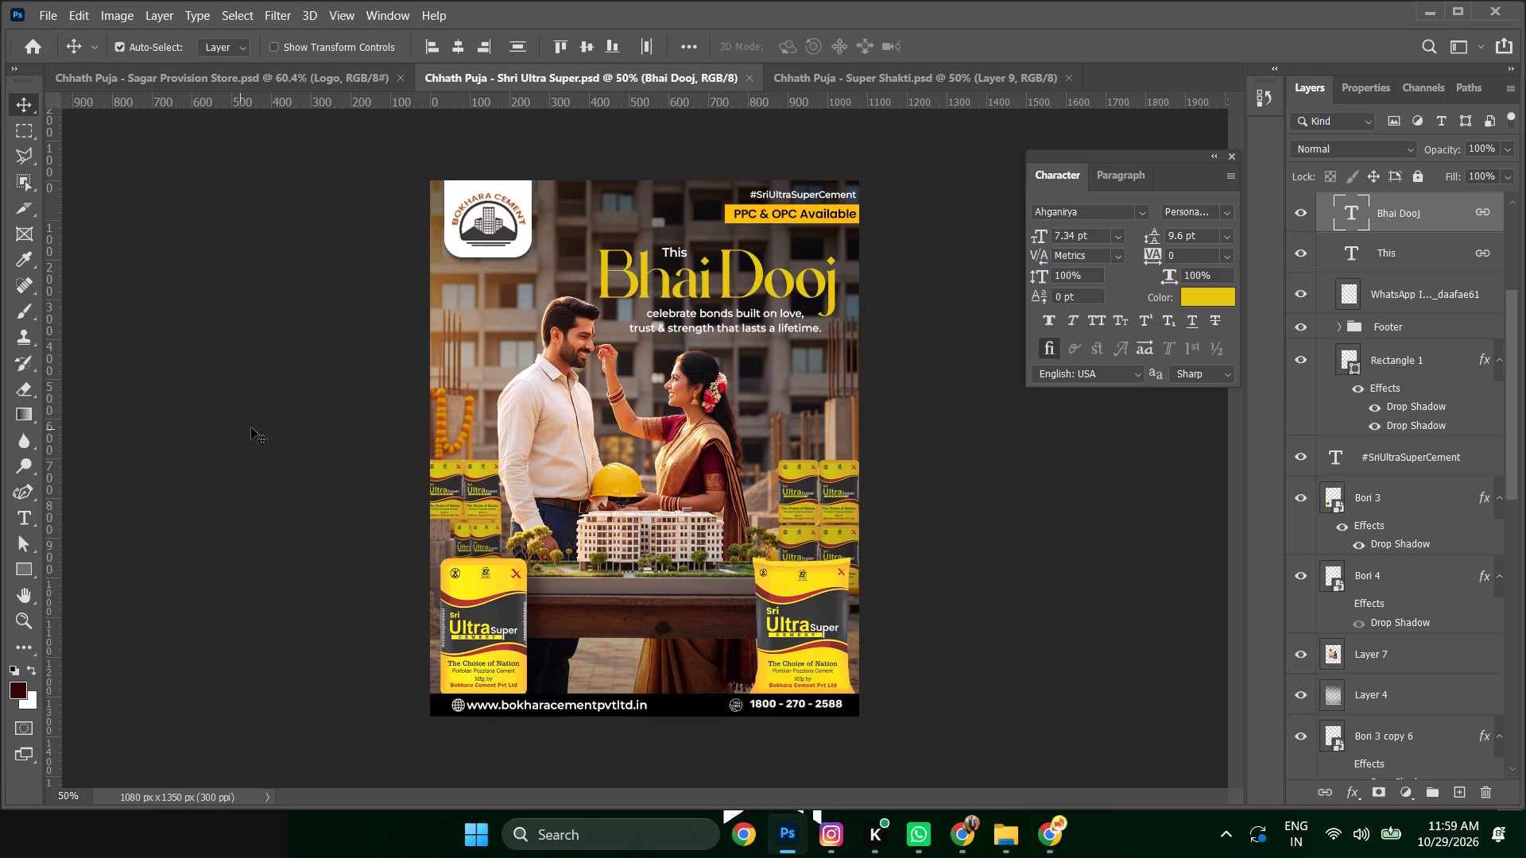
Close the Chhath Puja - Sagar Provision Store document.
click(850, 67)
click(297, 75)
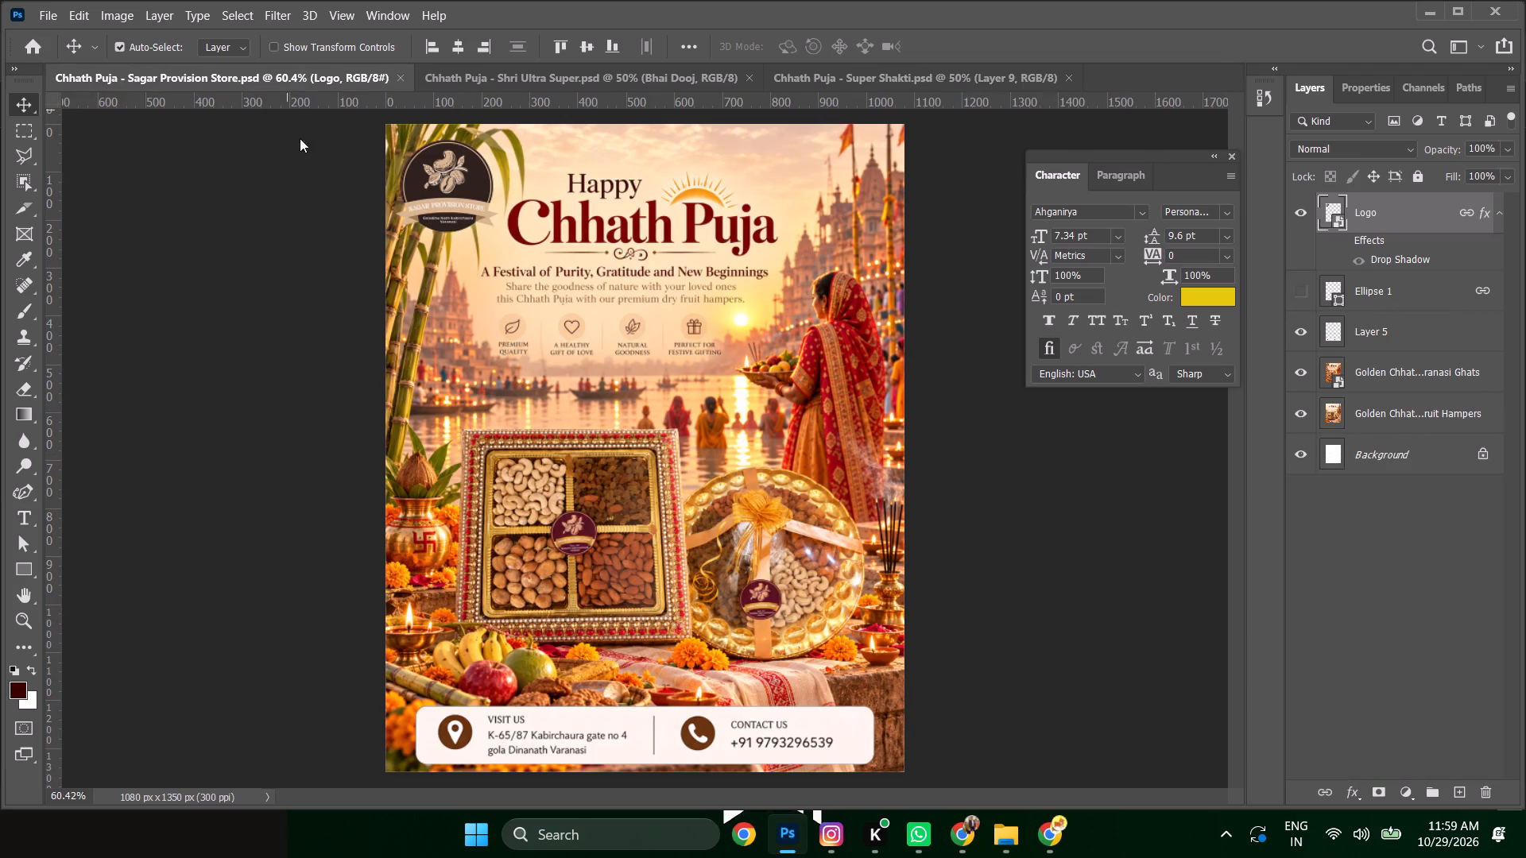
click(403, 74)
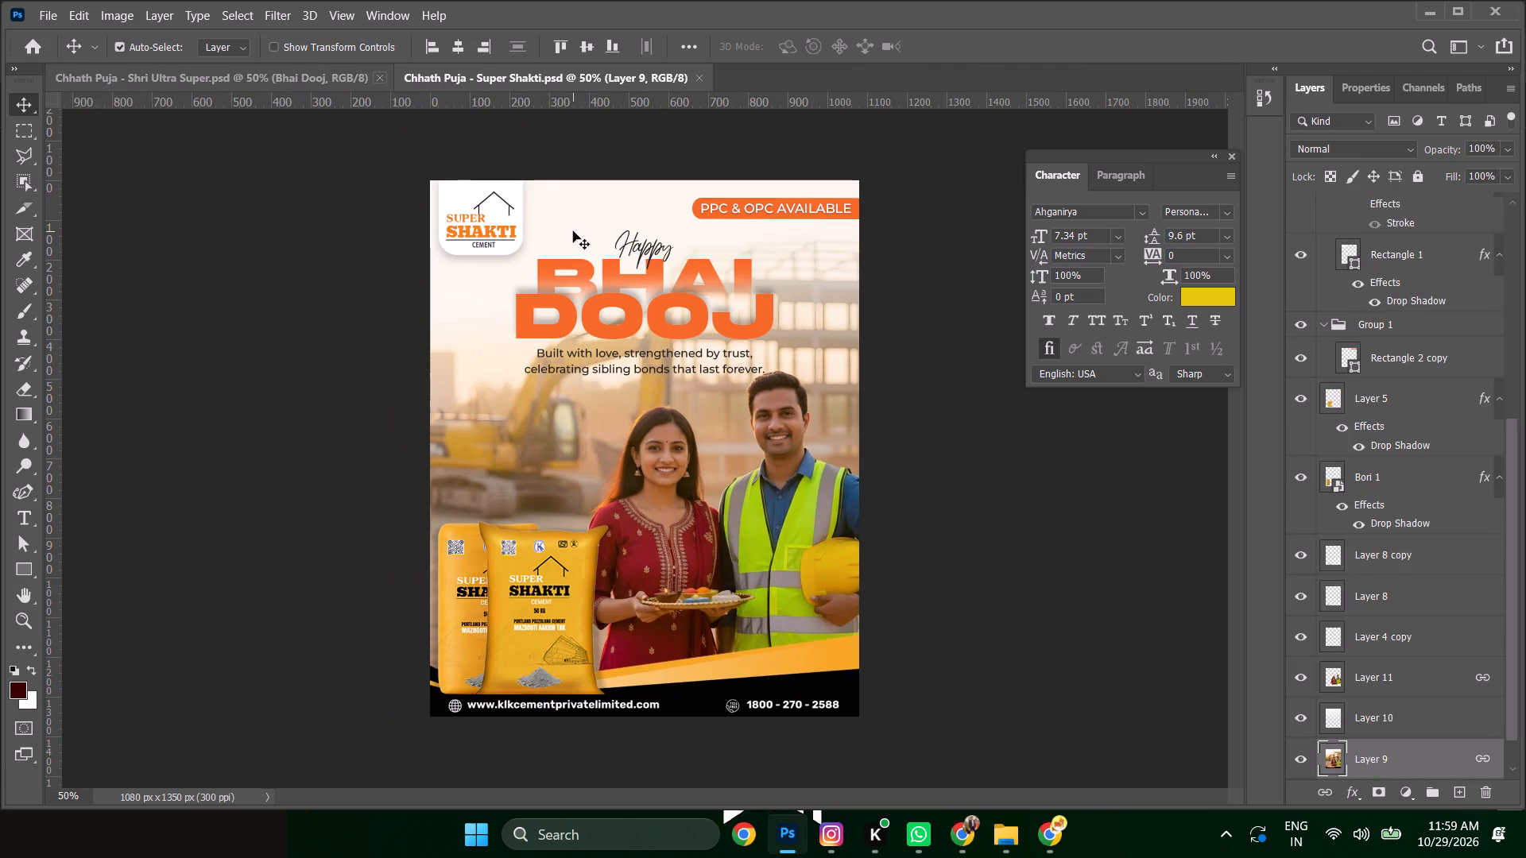
In the Chhath Puja - Shri Ultra Super document, delete Layer 4, the 65% opacity dark overlay across the poster.
click(326, 83)
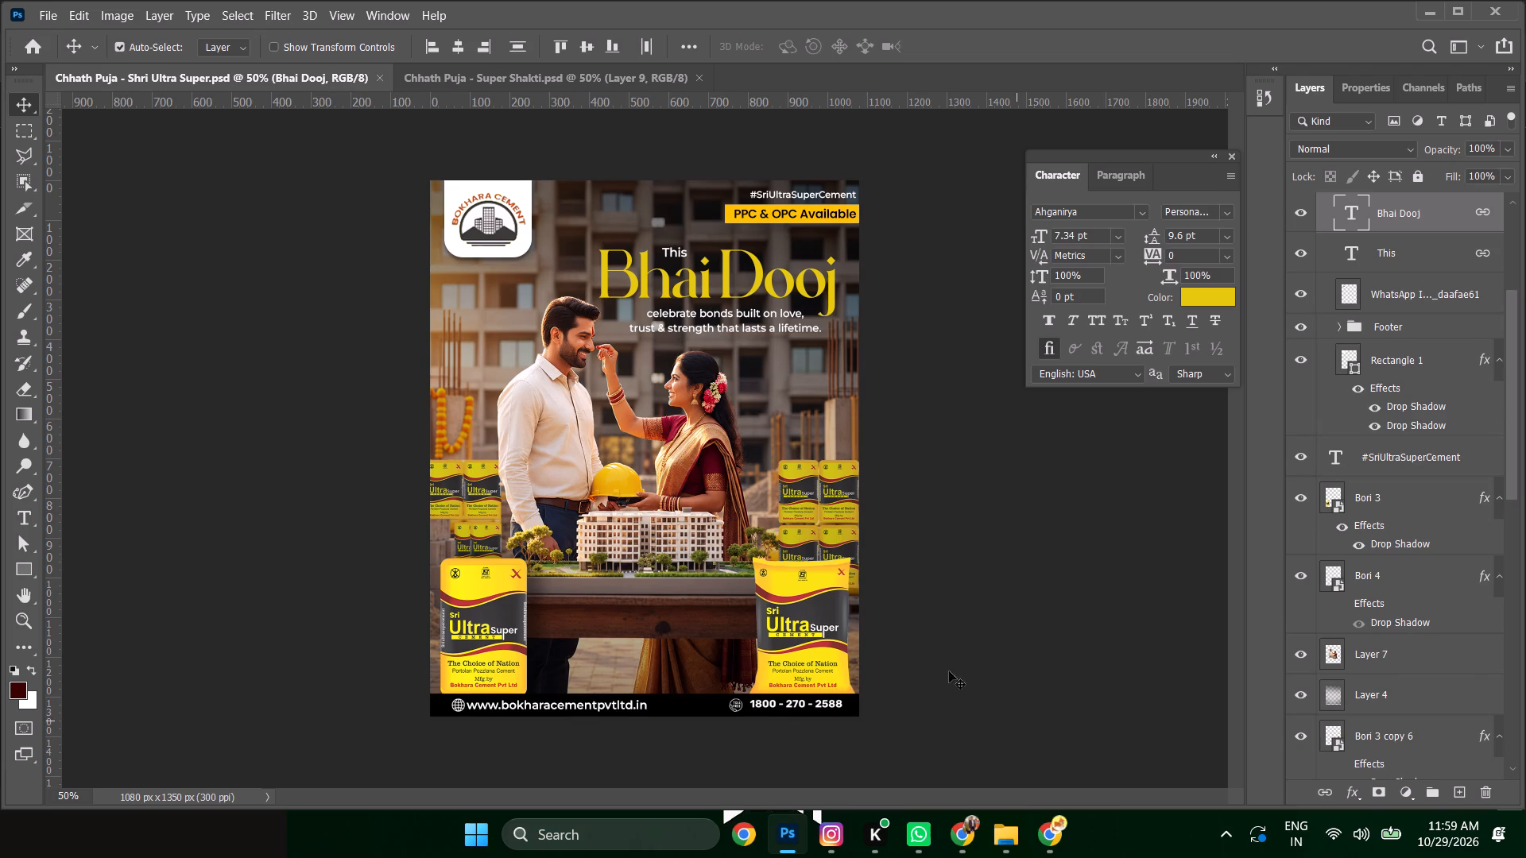
click(634, 406)
click(802, 540)
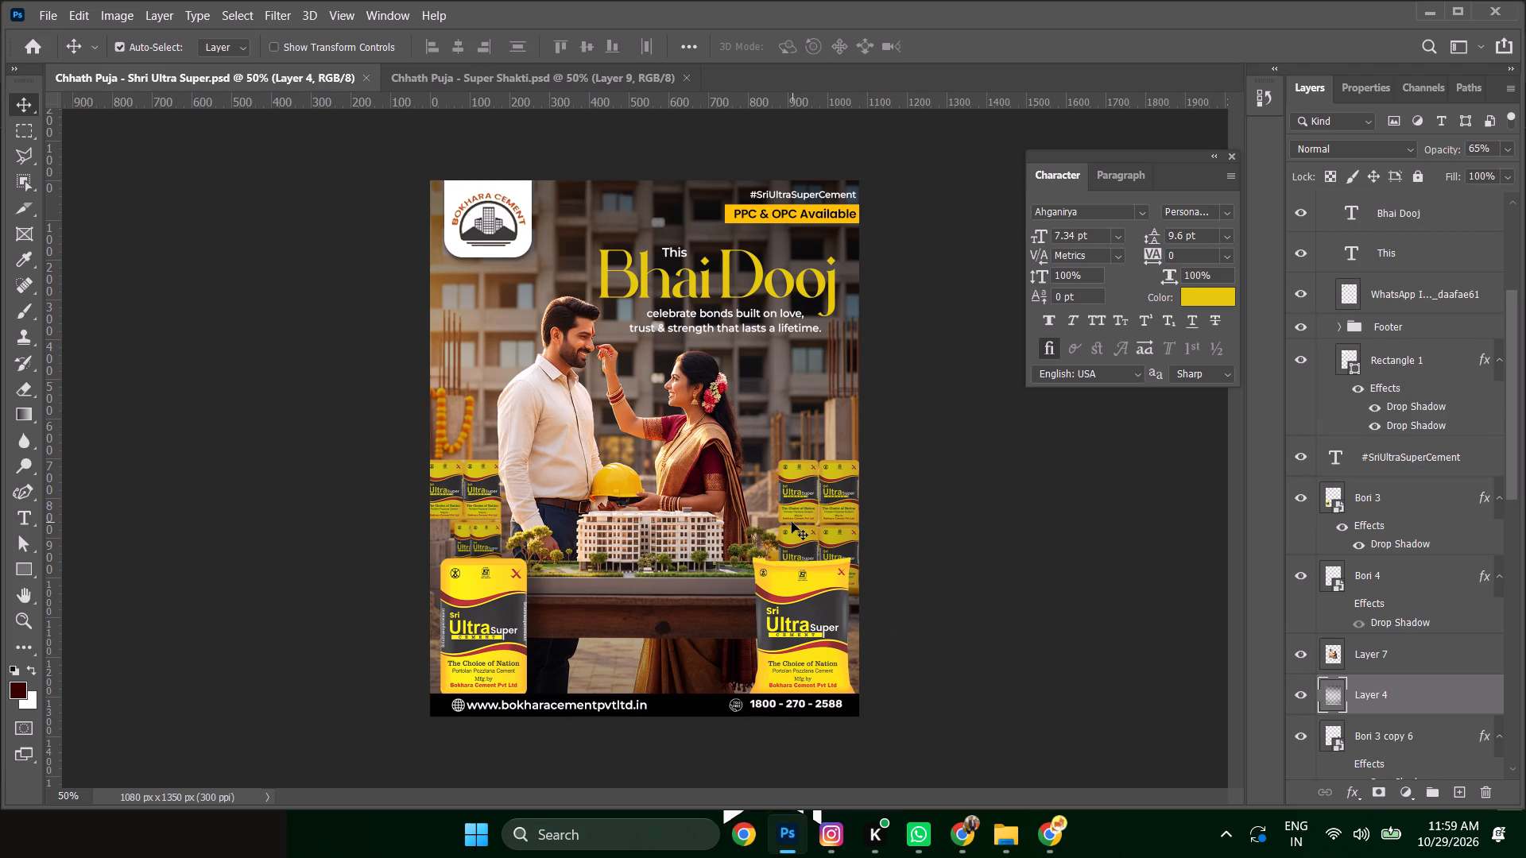
key(Delete)
Delete the four small Ultra Super cement bag copies stacked on the woman's side of the poster.
click(796, 489)
key(Delete)
click(839, 497)
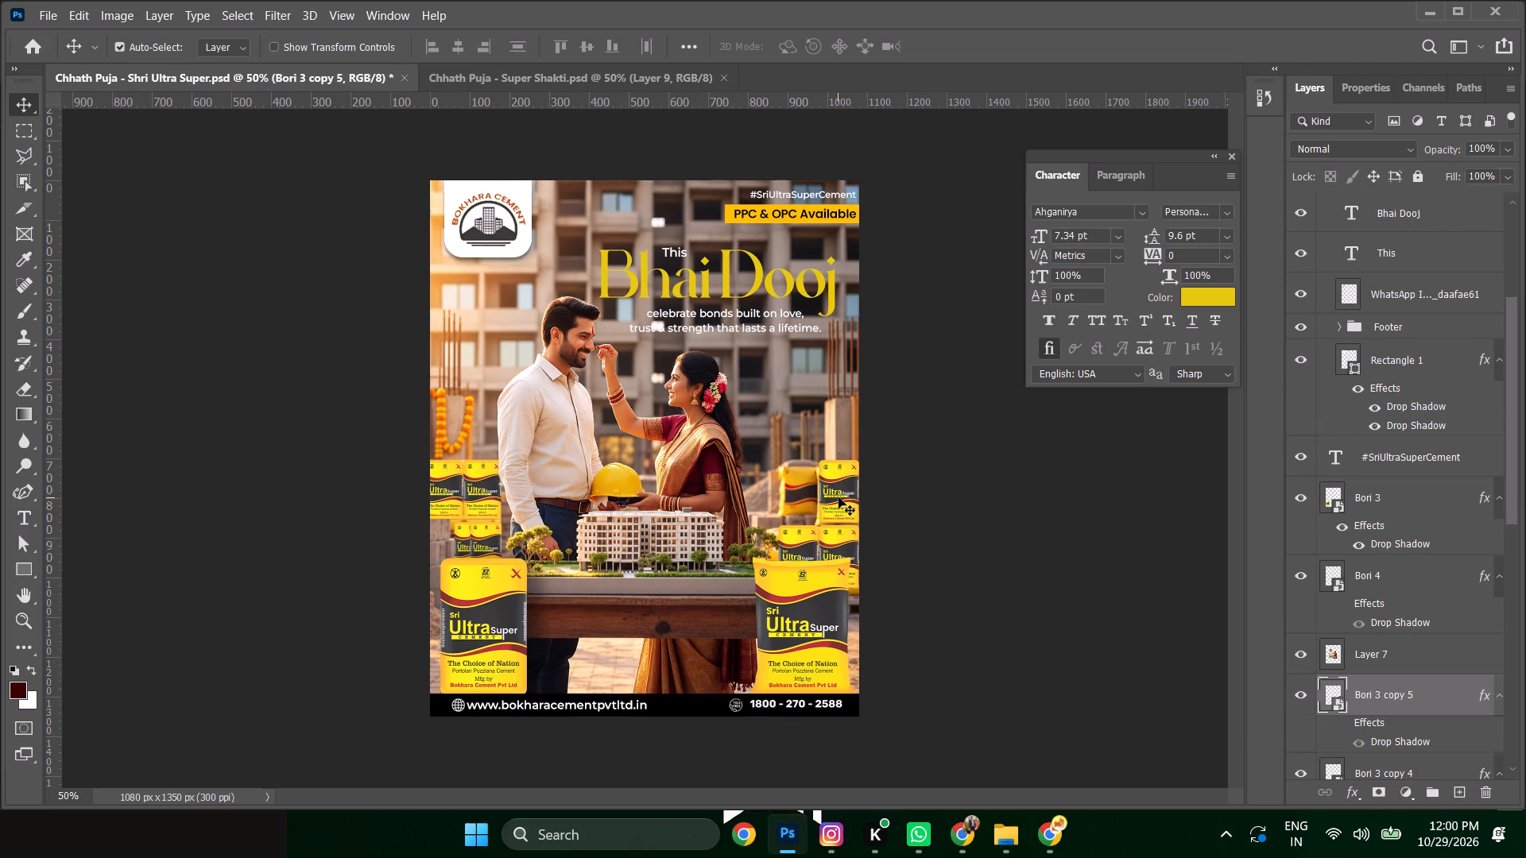
key(Delete)
click(837, 547)
key(Delete)
click(802, 544)
key(Delete)
Delete the four small Ultra Super cement bag copies stacked behind the man.
click(484, 529)
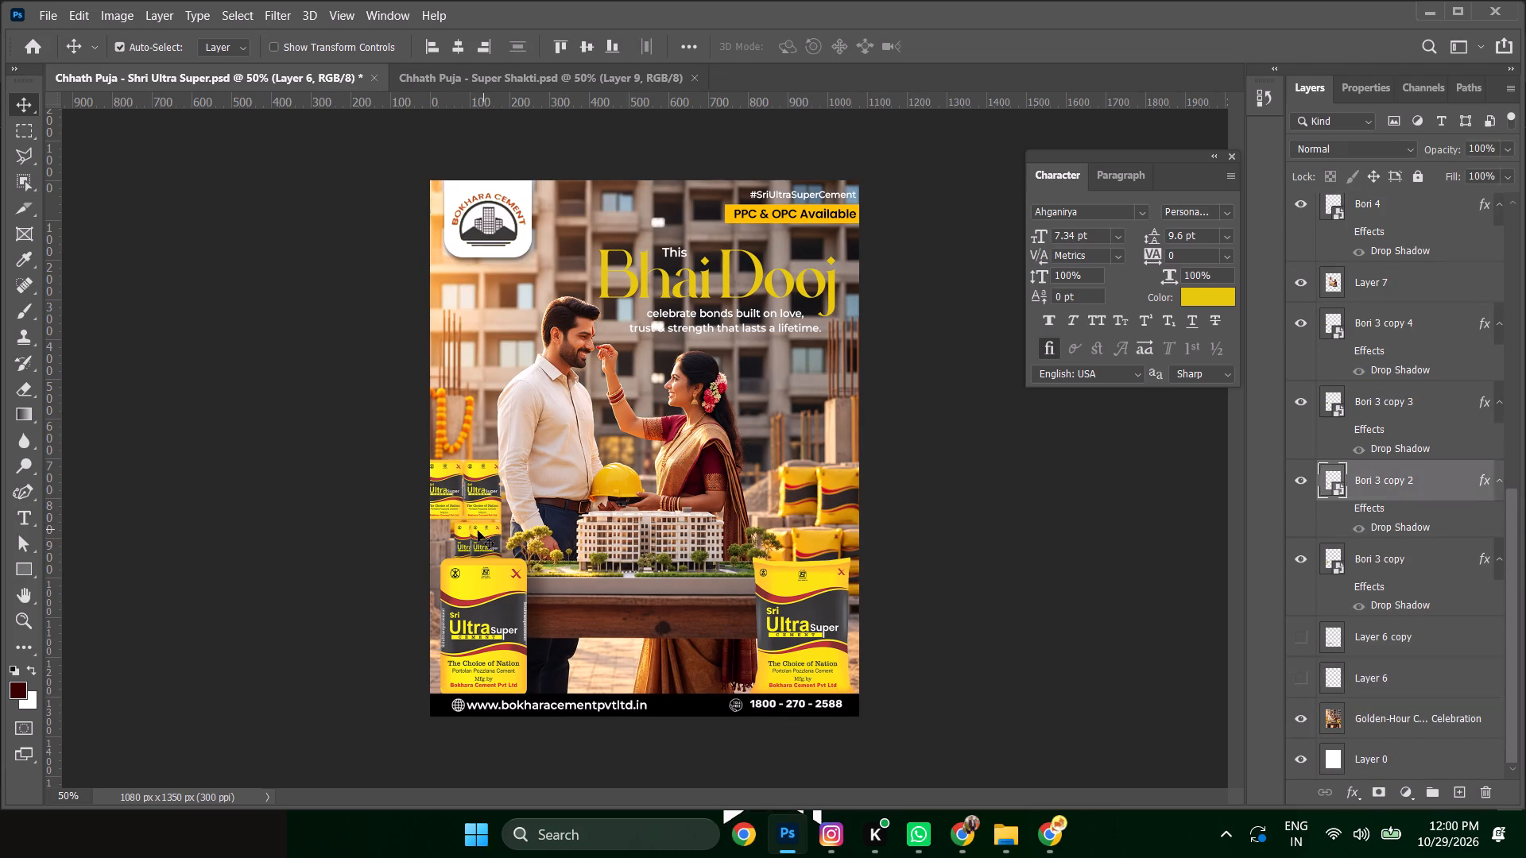
key(Delete)
click(466, 539)
key(Delete)
click(474, 499)
key(Delete)
click(450, 484)
key(Delete)
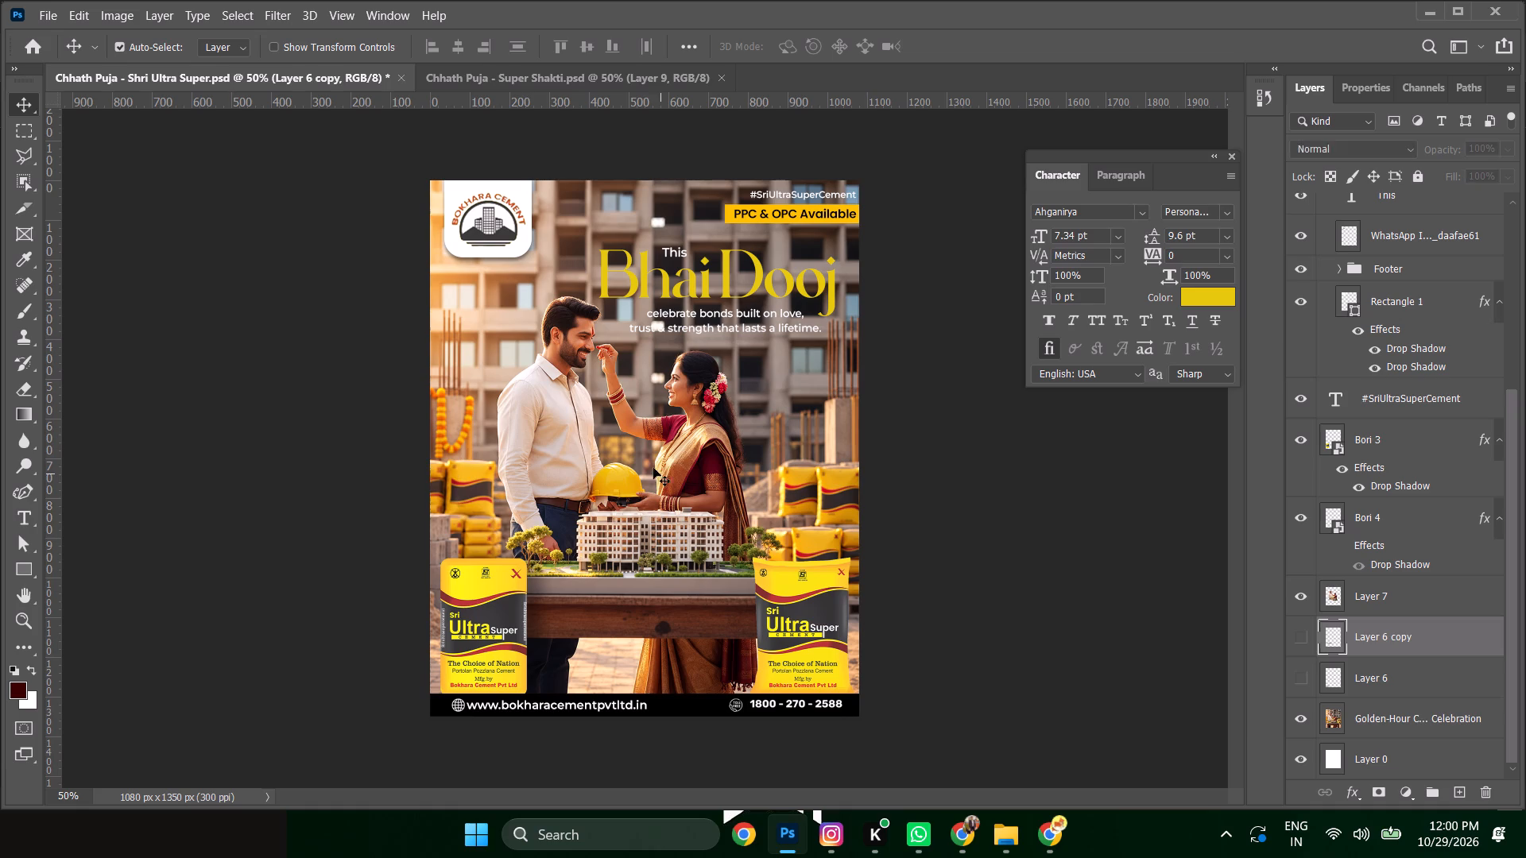
Delete the Golden-Hour celebration background photo and the couple cutout on Layer 7, and save the document.
click(648, 446)
key(Delete)
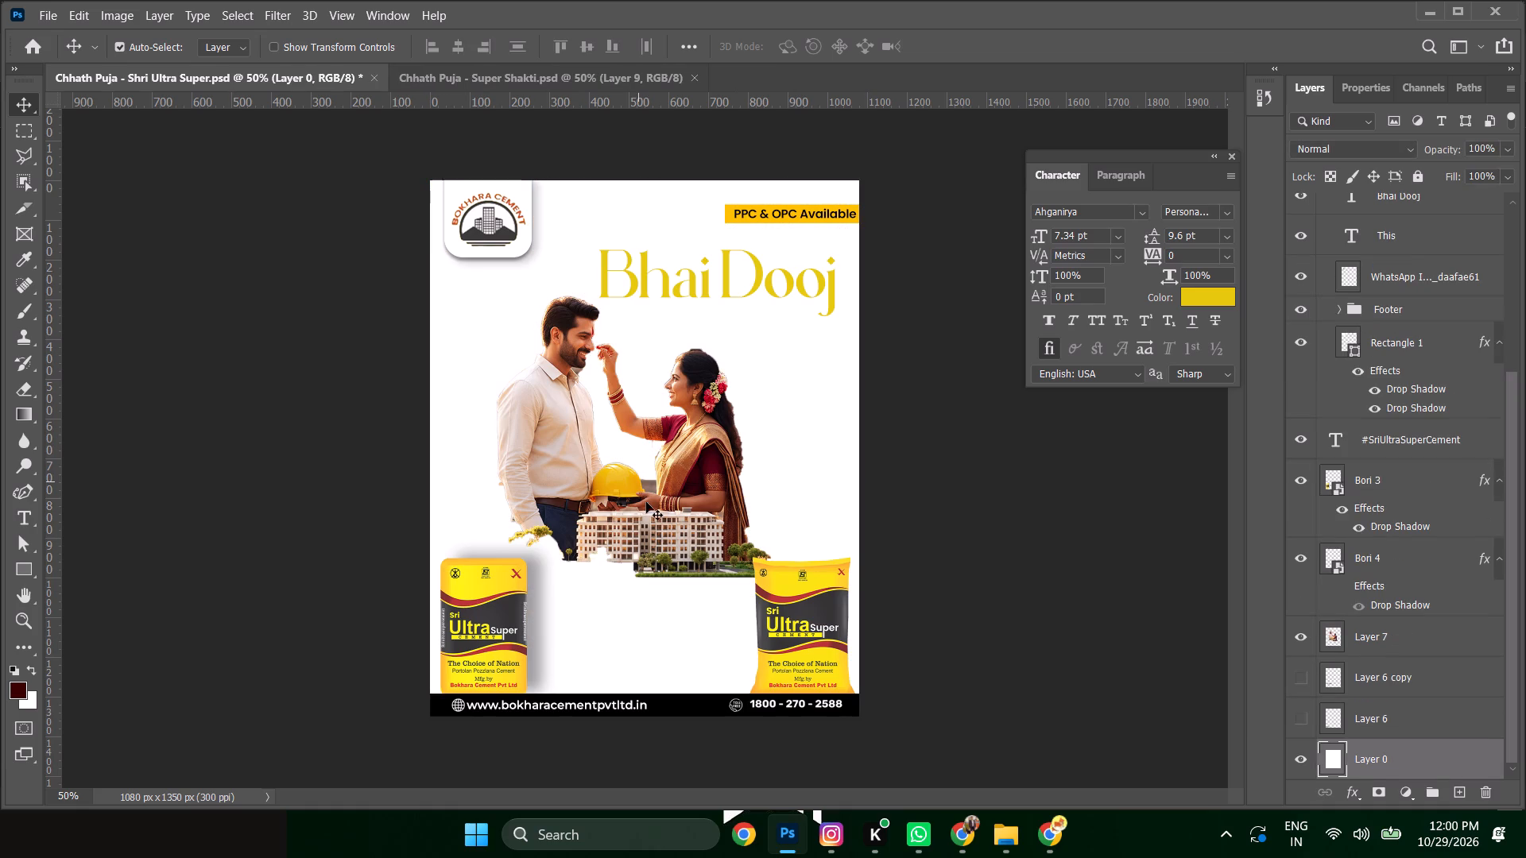
click(697, 502)
key(Delete)
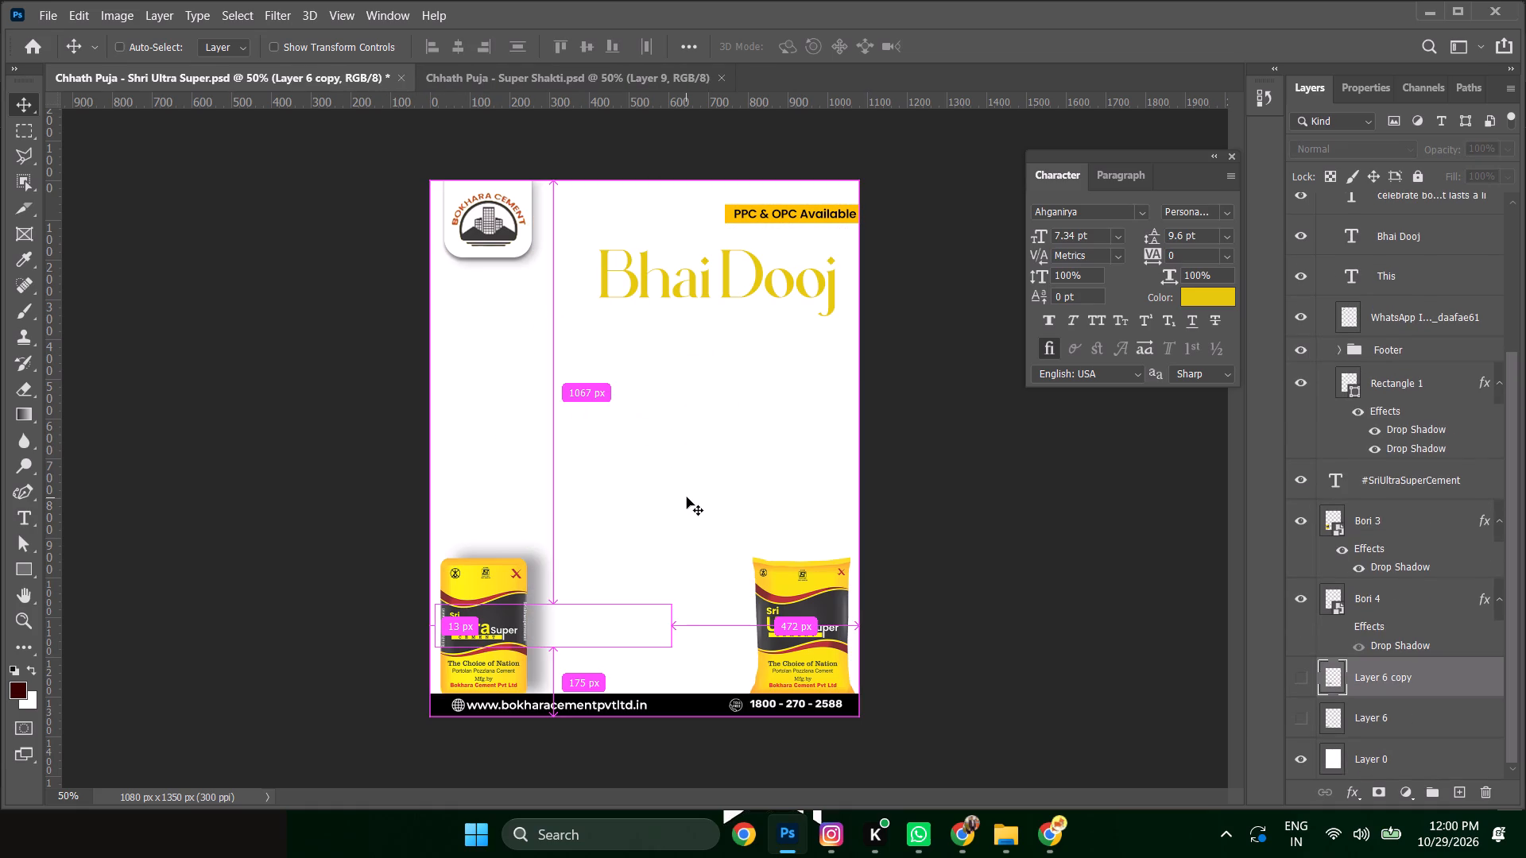
key(ctrl+s)
Search Pinterest for "chhath puja yellow creative ad poster" and browse the results for design references.
click(965, 830)
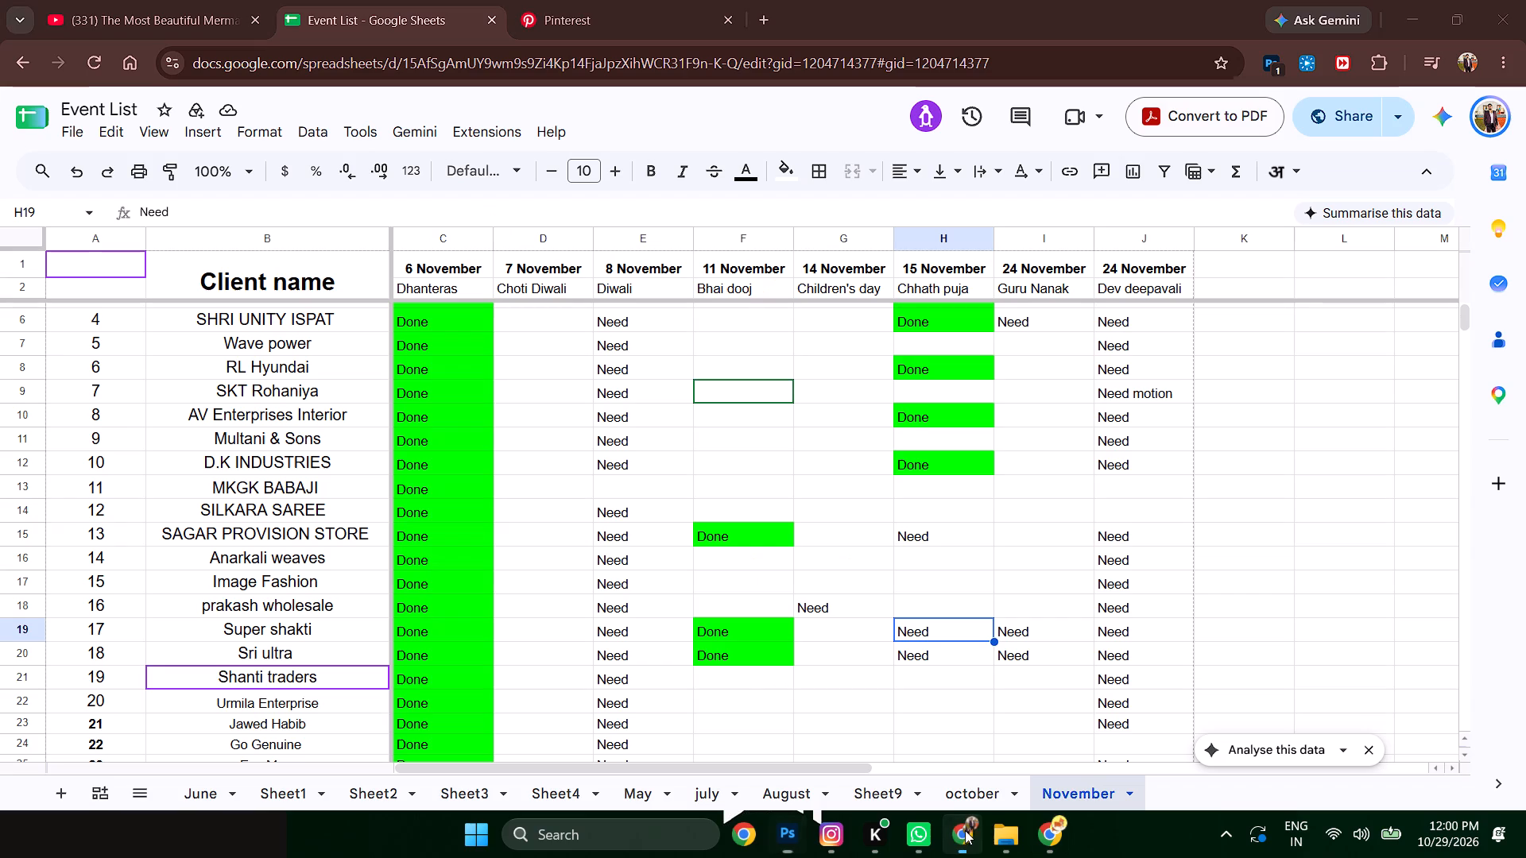
click(633, 33)
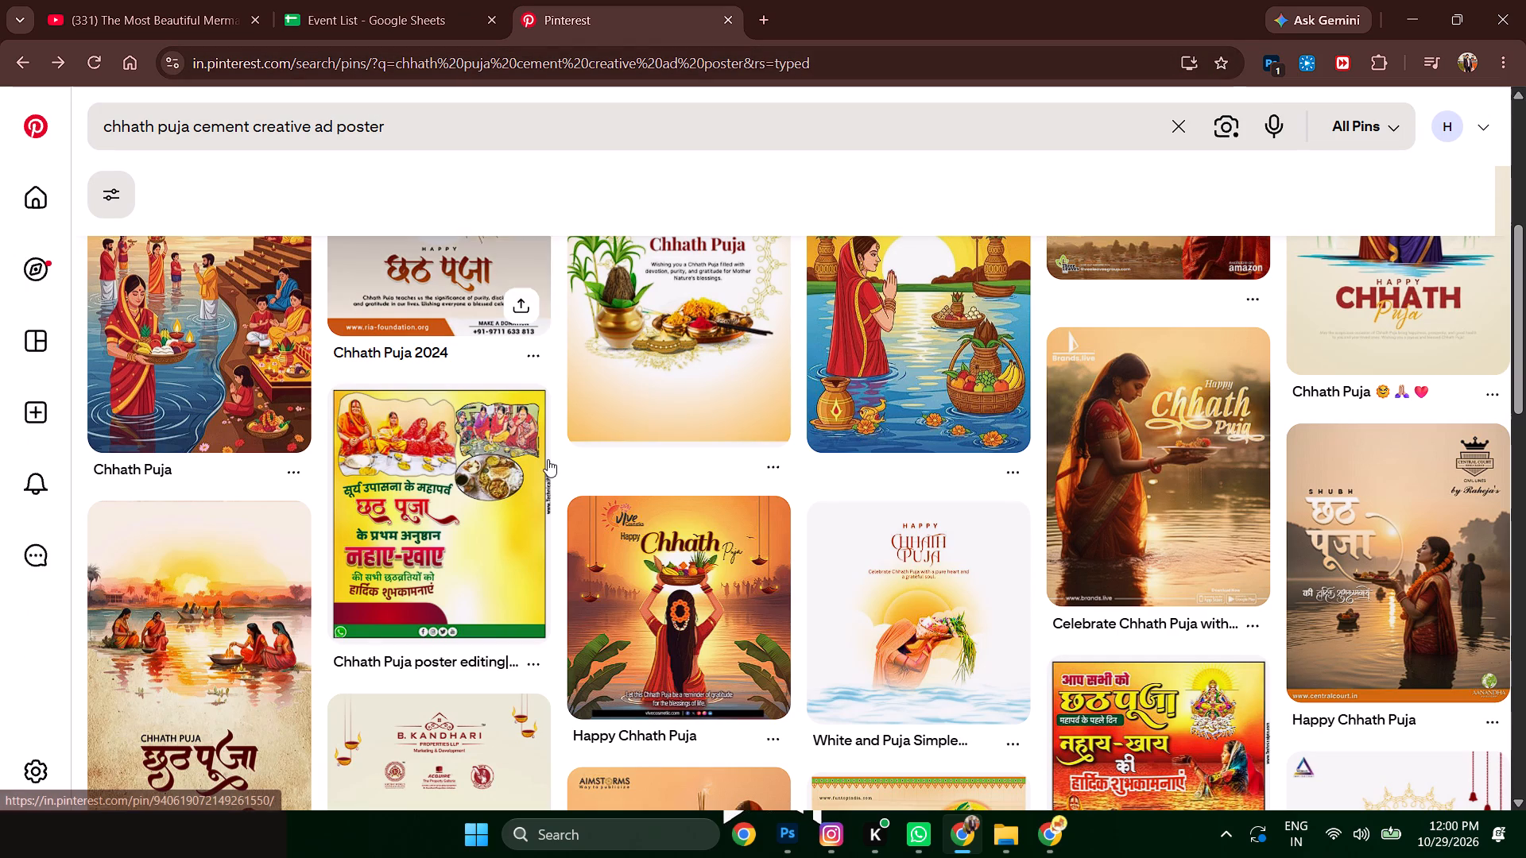
drag(247, 124, 208, 130)
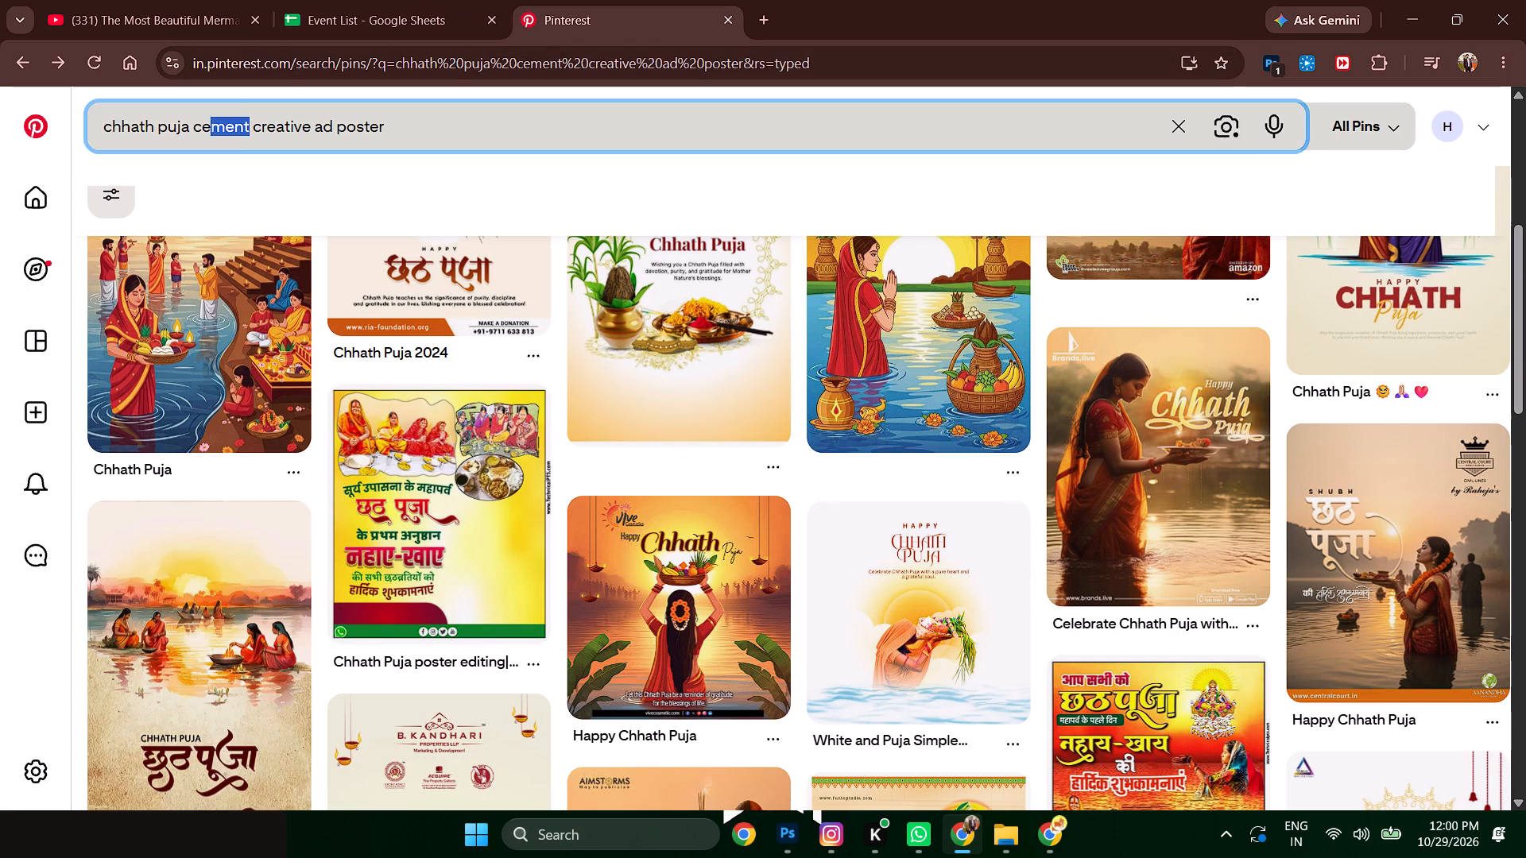
drag(208, 130, 195, 136)
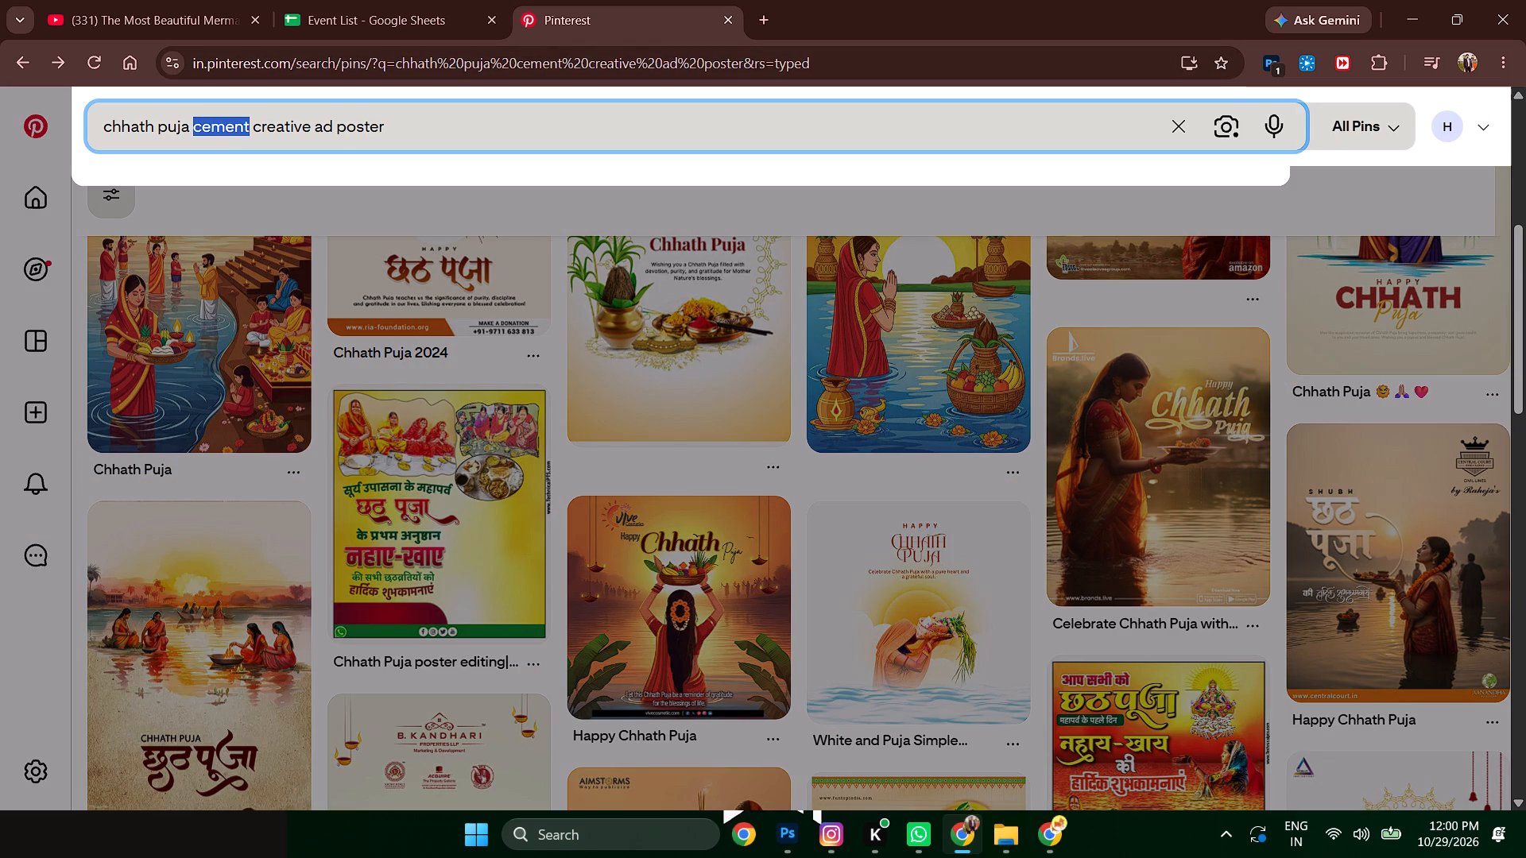
text(yelloe)
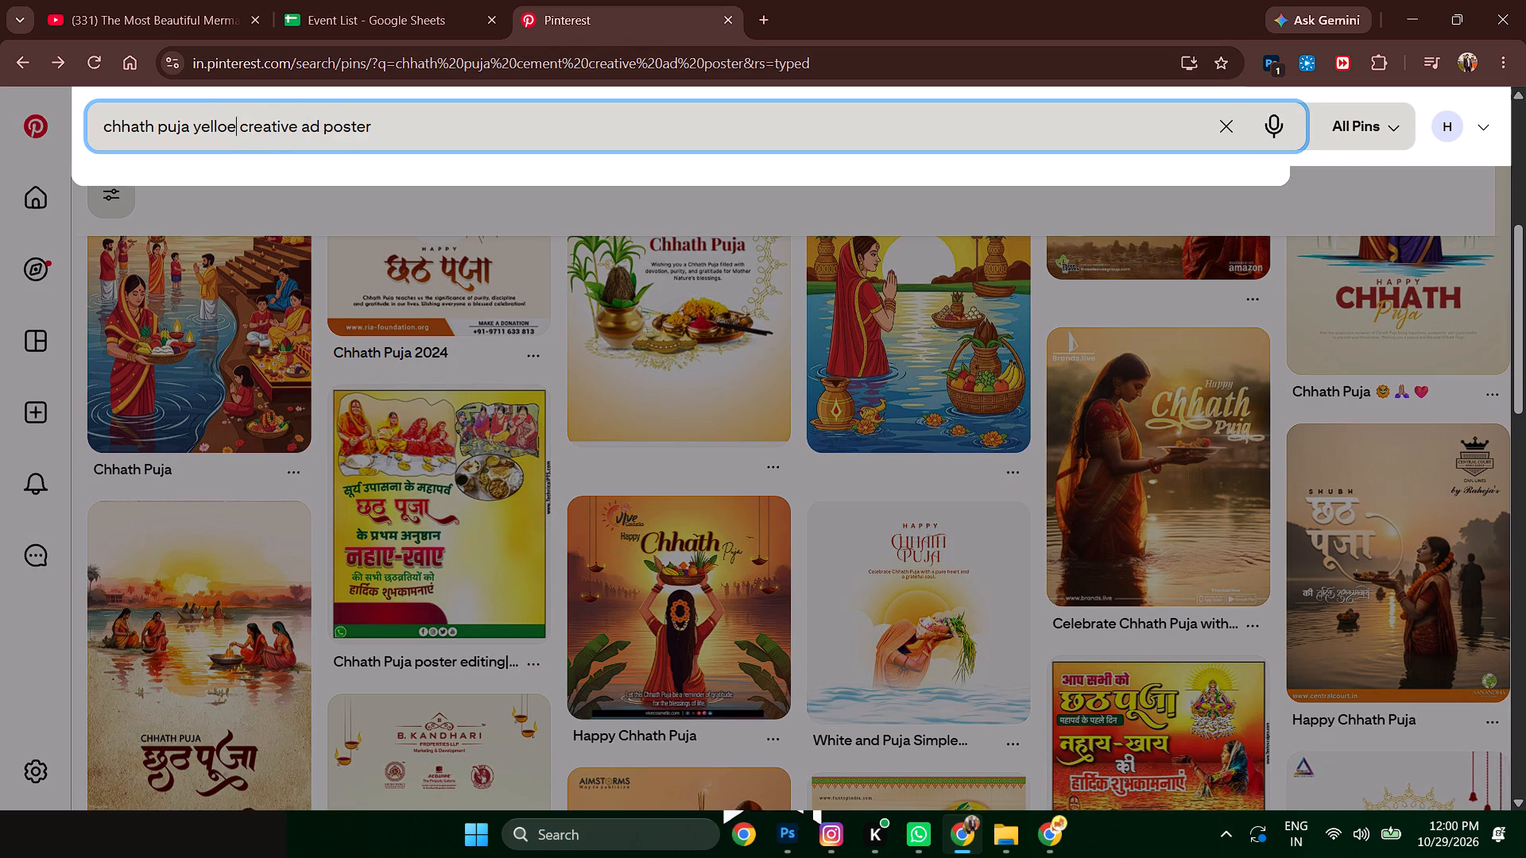
key(BackSpace)
key(e)
key(BackSpace)
text(w\)
key(BackSpace)
key(Return)
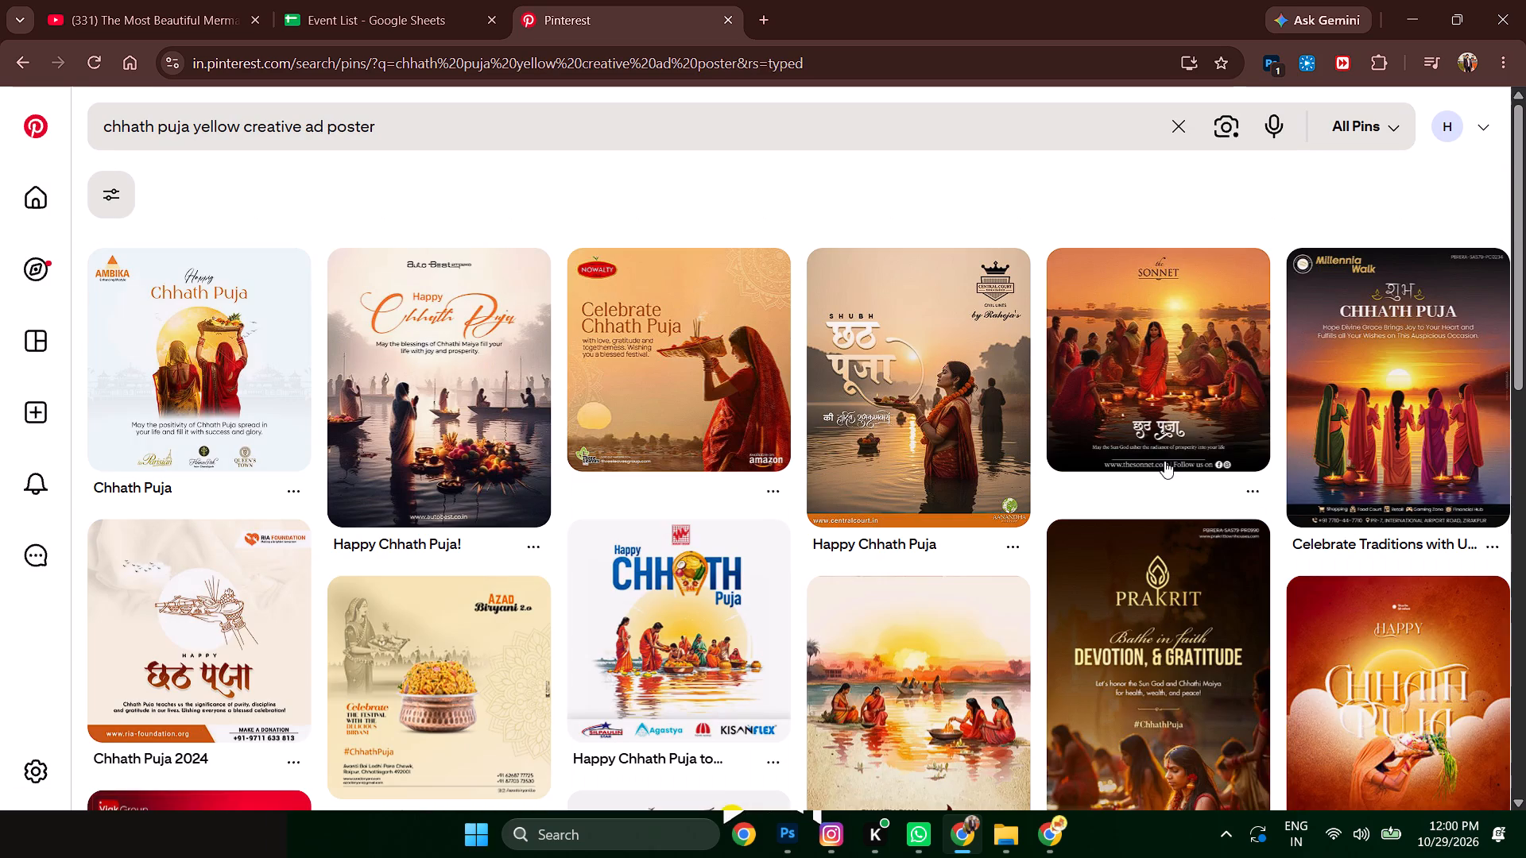
scroll(1266, 549, down, 2)
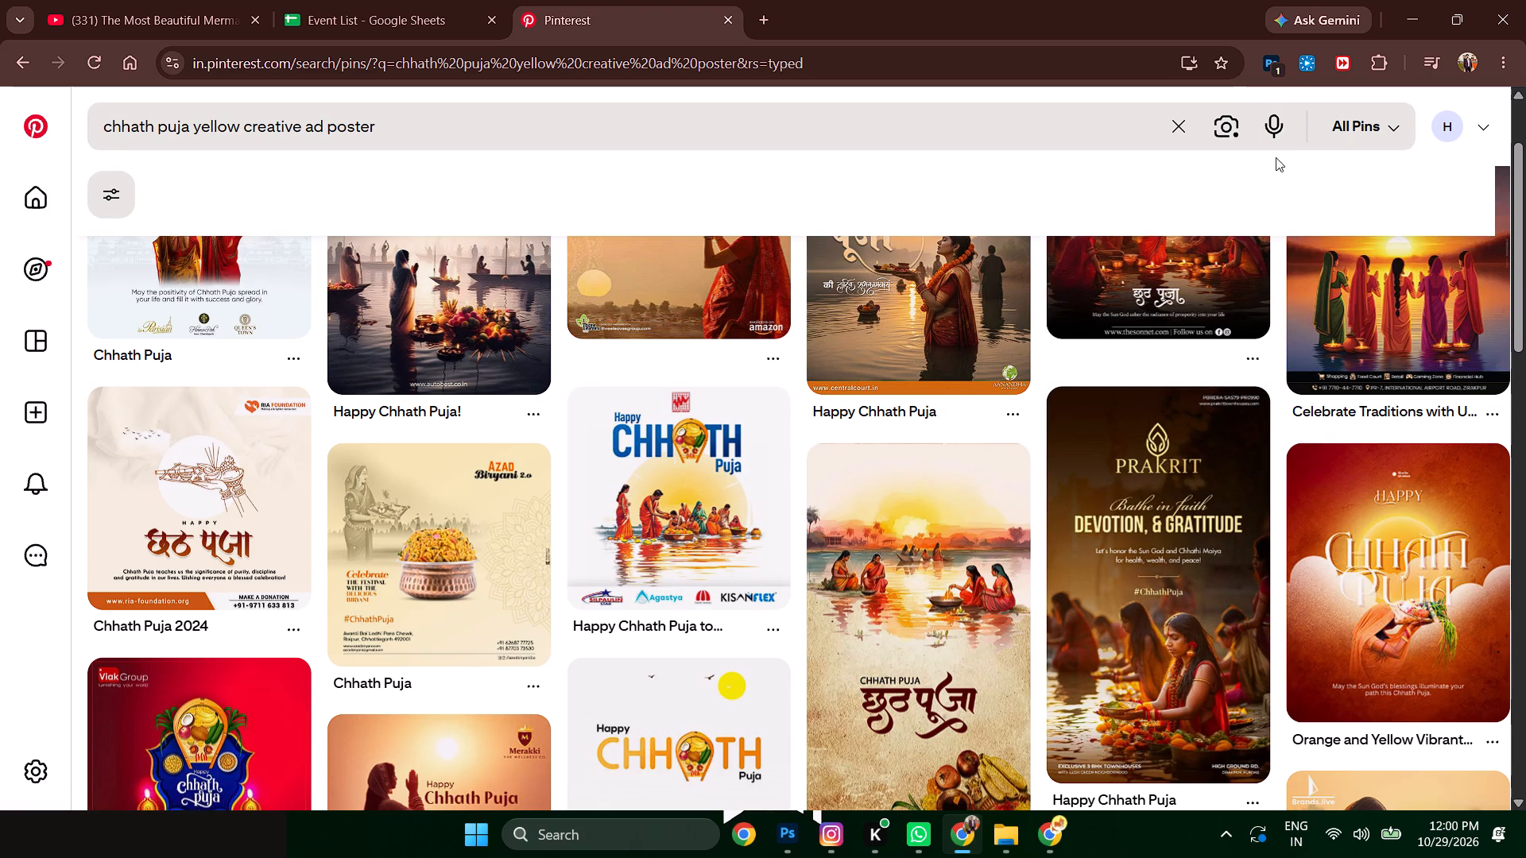
scroll(919, 378, up, 5)
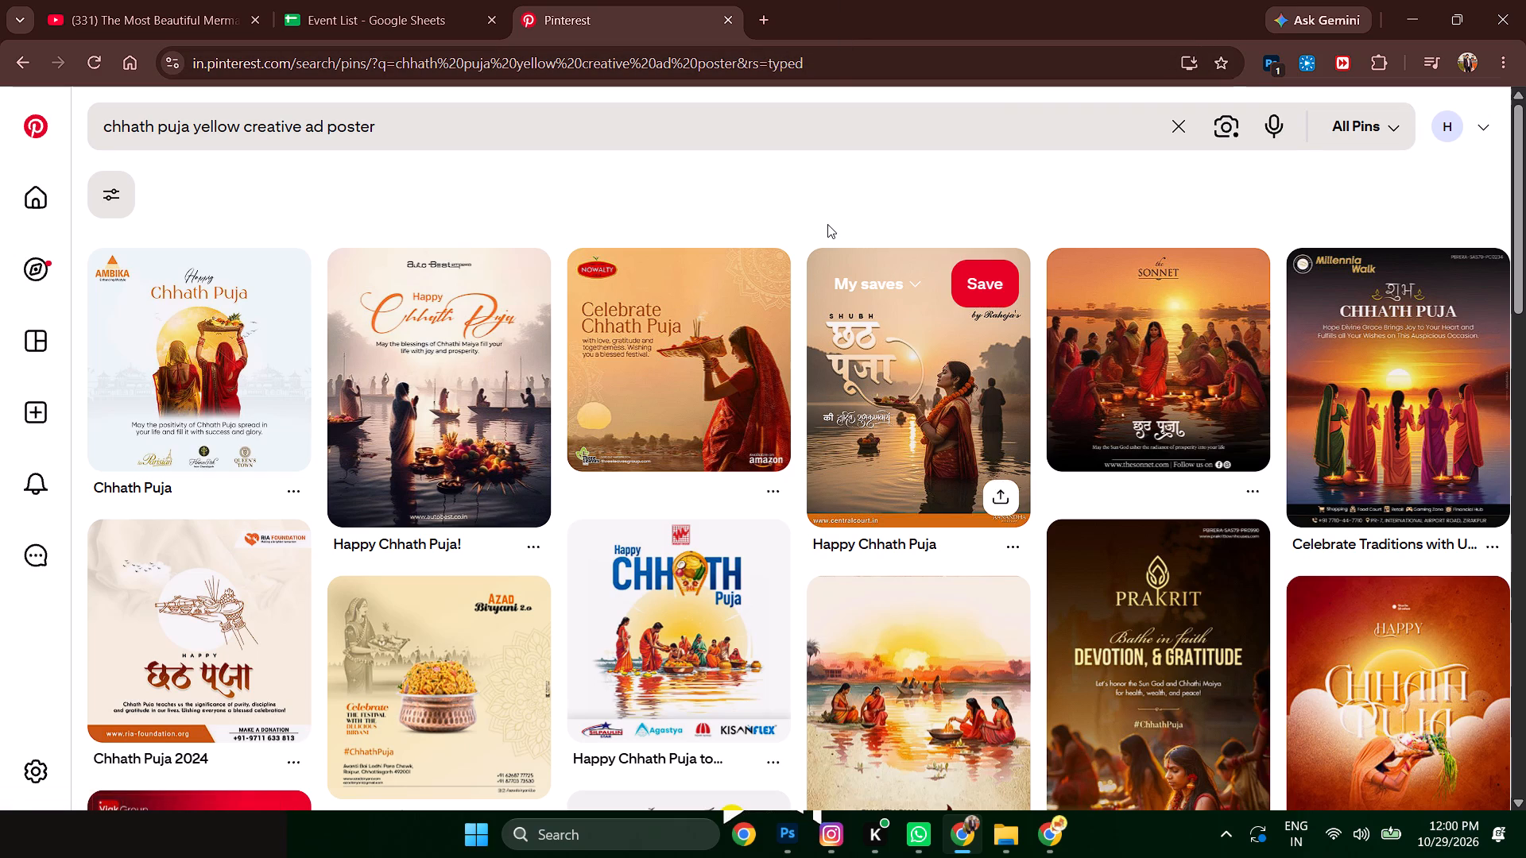
scroll(829, 216, down, 5)
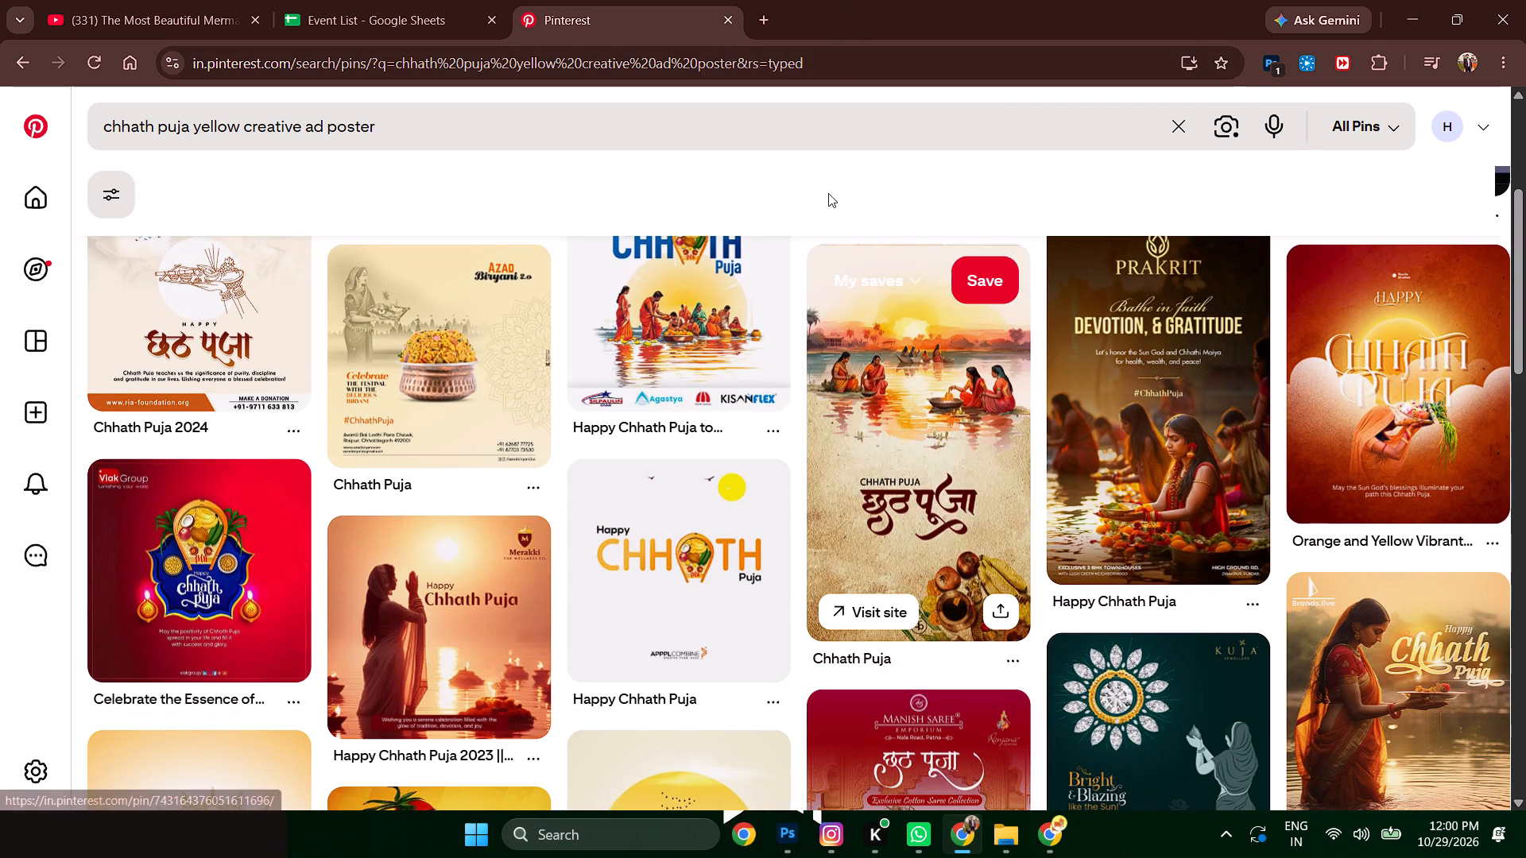
scroll(817, 236, down, 4)
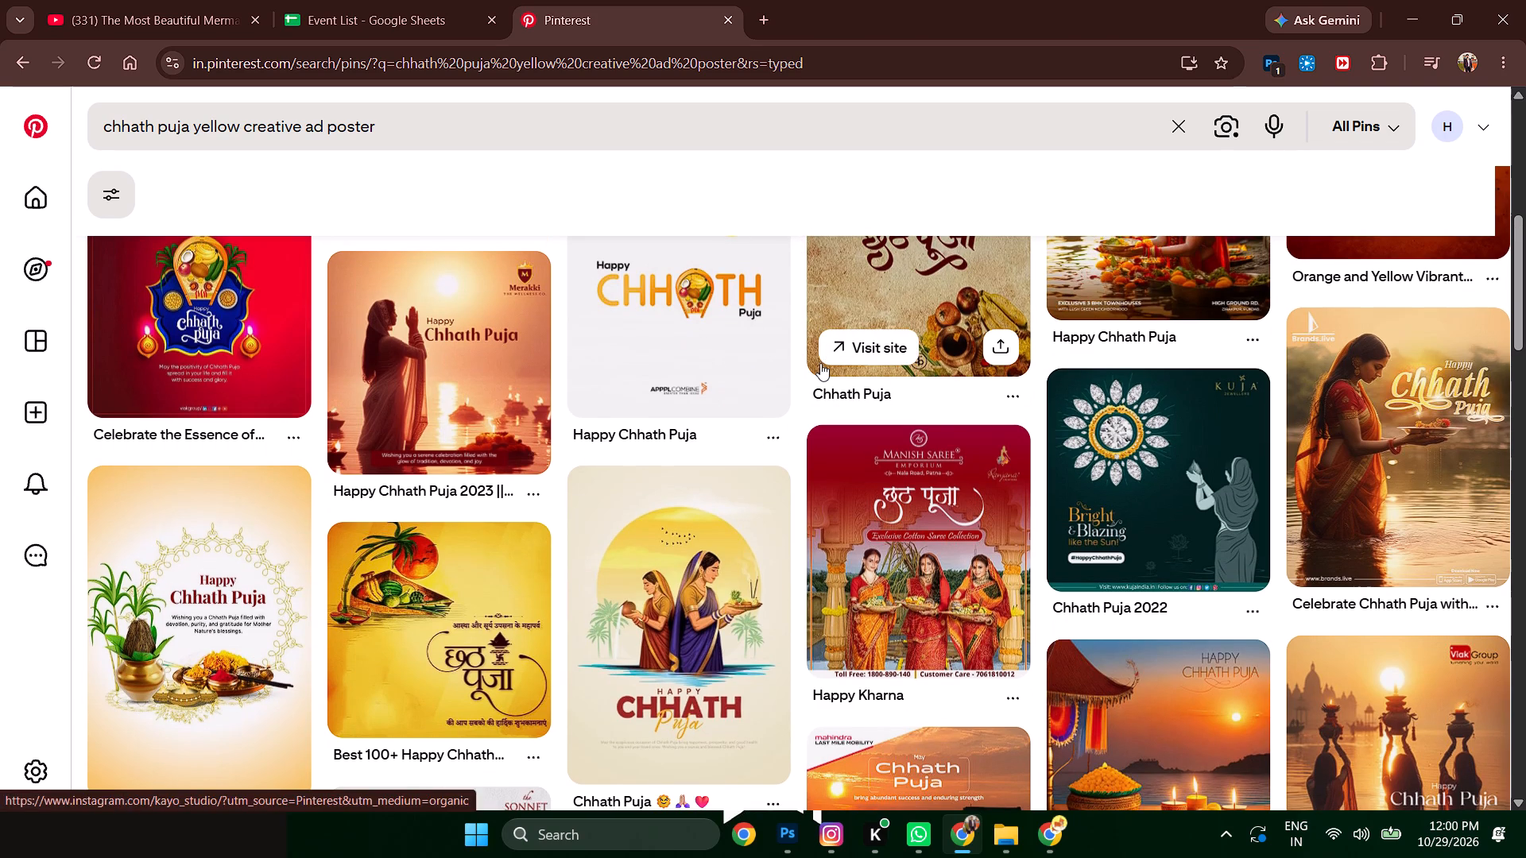
scroll(1243, 616, down, 4)
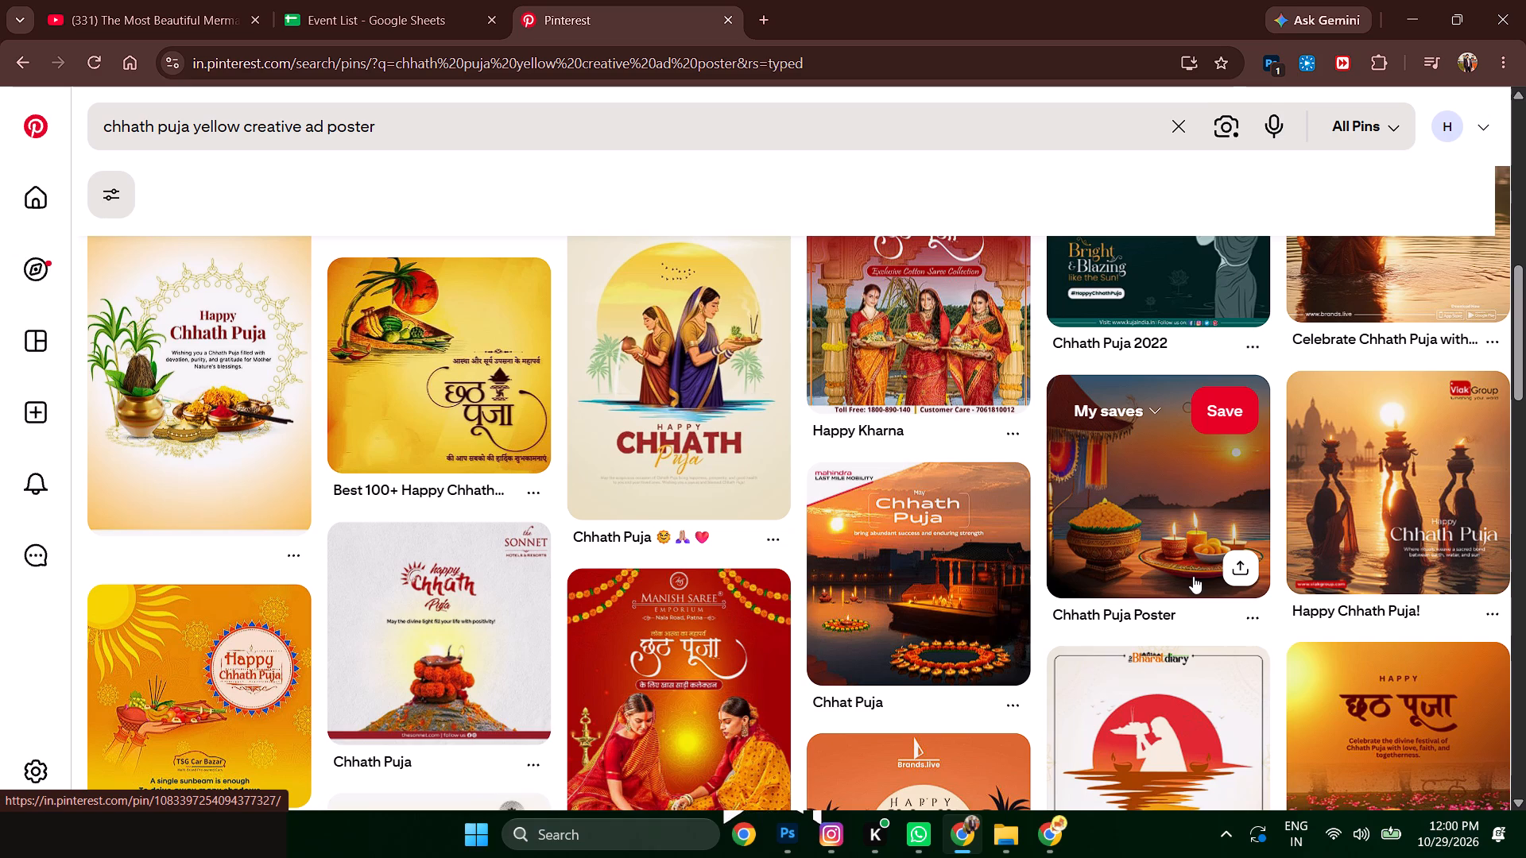
click(381, 5)
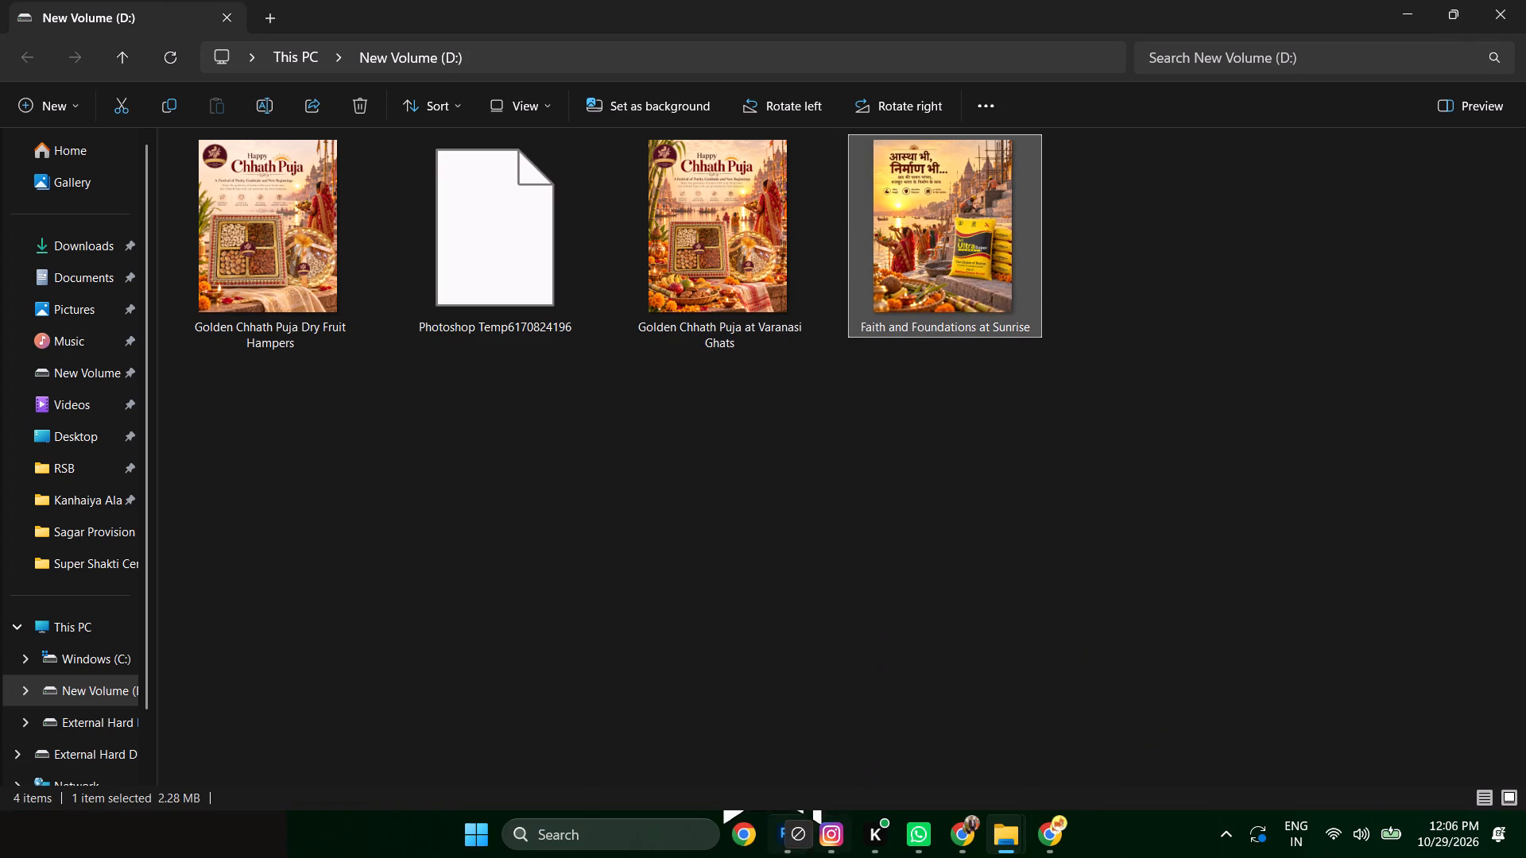
Place the Faith and Foundations at Sunrise image from drive D: into Chhath Puja - Shri Ultra Super.psd, keeping its default fitted size.
drag(798, 857, 666, 524)
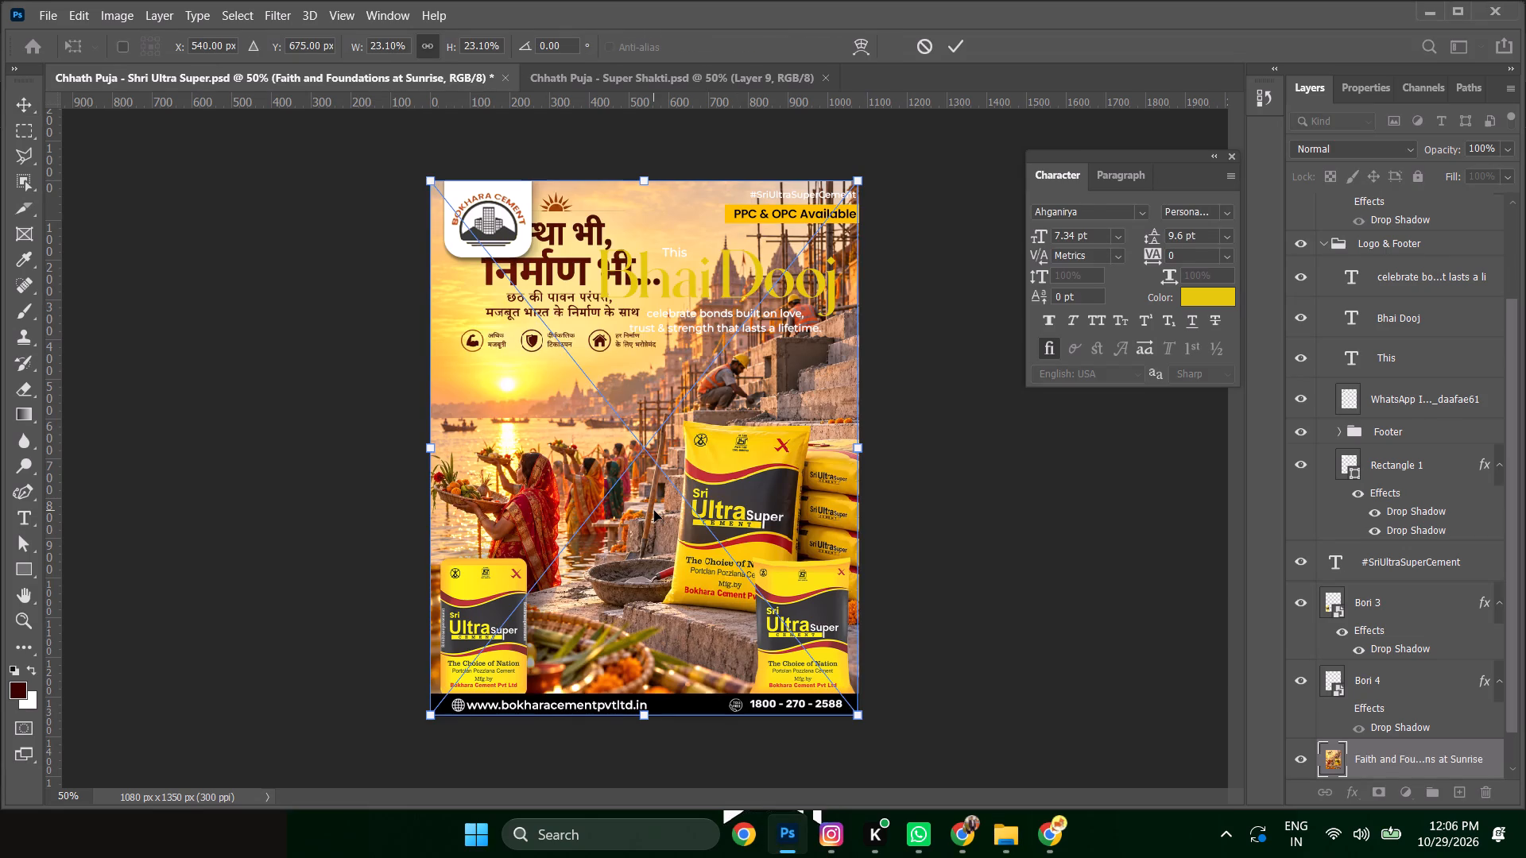
key(Return)
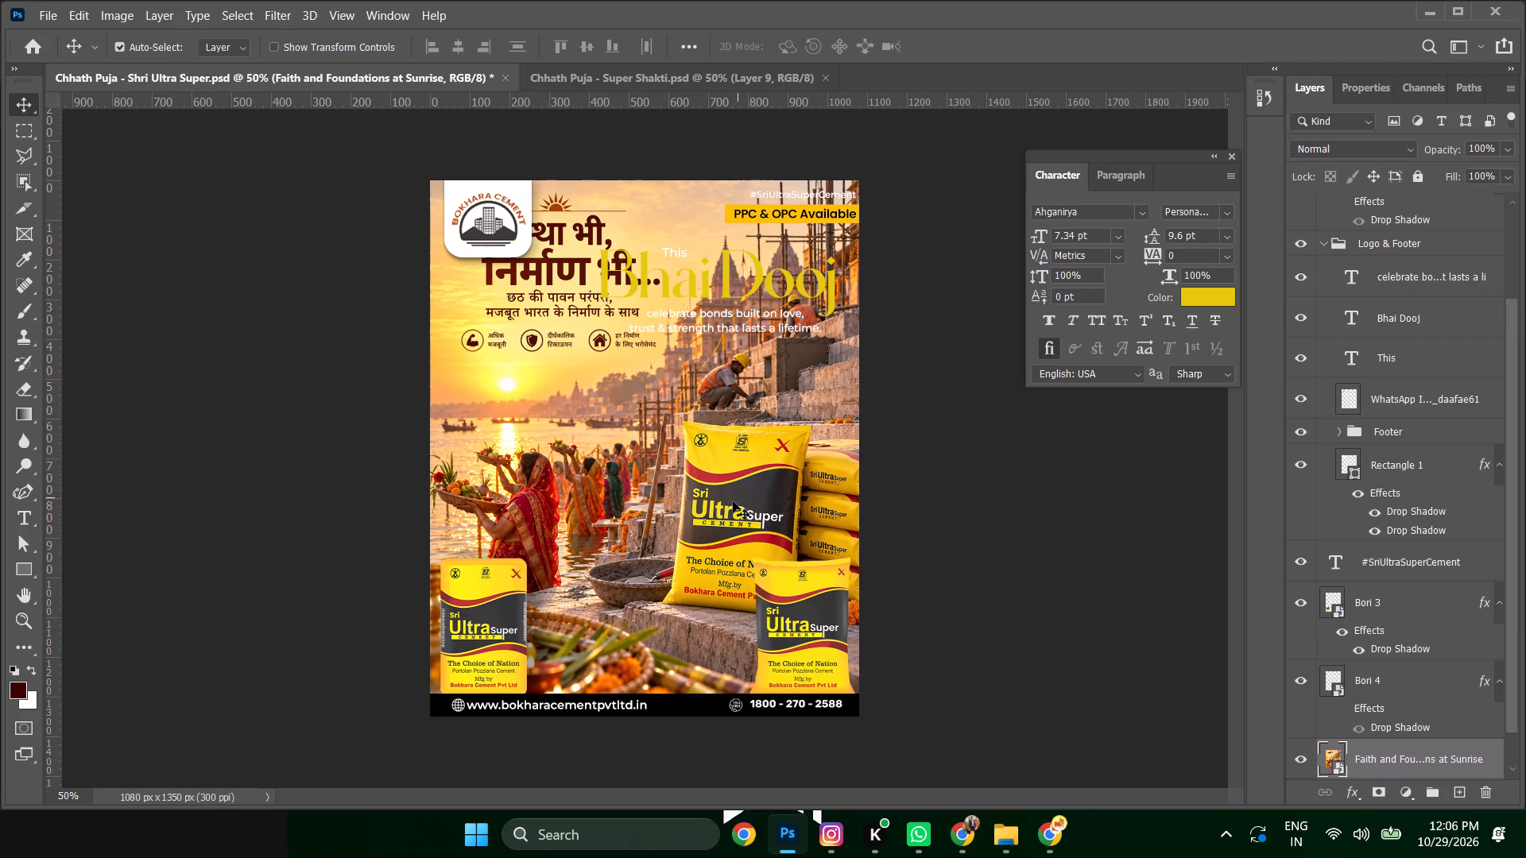
Hide the two small cement bag layers, Bori 3 and Bori 4.
click(483, 588)
drag(1301, 605, 1296, 669)
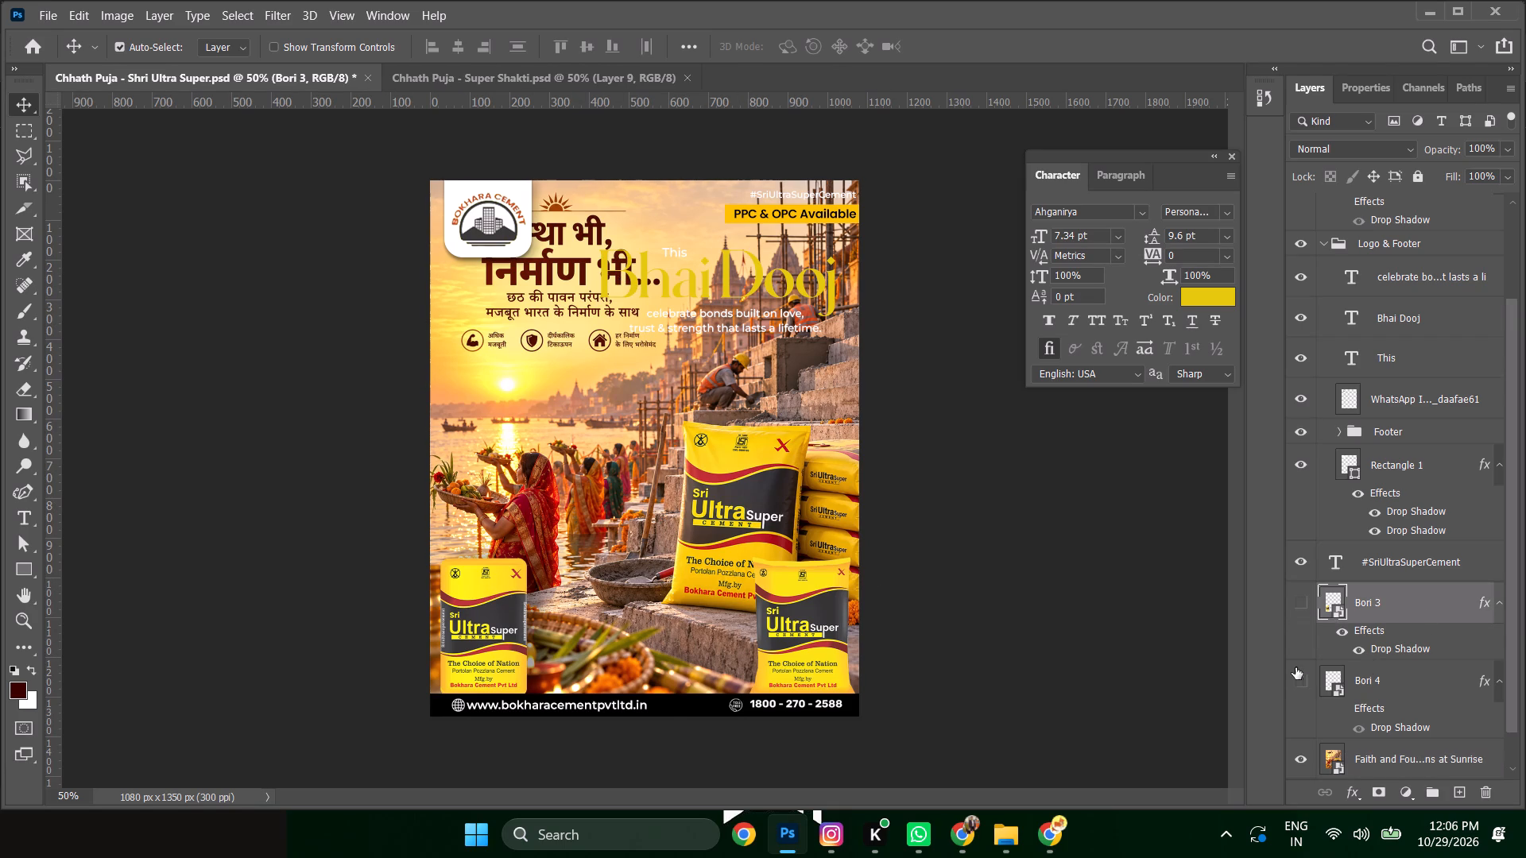
Move the Faith and Foundations at Sunrise image straight down until its top edge meets the bottom of the PPC & OPC Available label.
click(688, 511)
key(shift+Down)
key(shift+Down)
key(shift+Down)
key(shift+Down)
key(shift+Down)
key(shift+Down)
key(shift+Down)
key(shift+Down)
key(shift+Down)
key(shift+Down)
key(shift+Down)
key(shift+Down)
key(shift+Down)
key(shift+Down)
key(shift+Down)
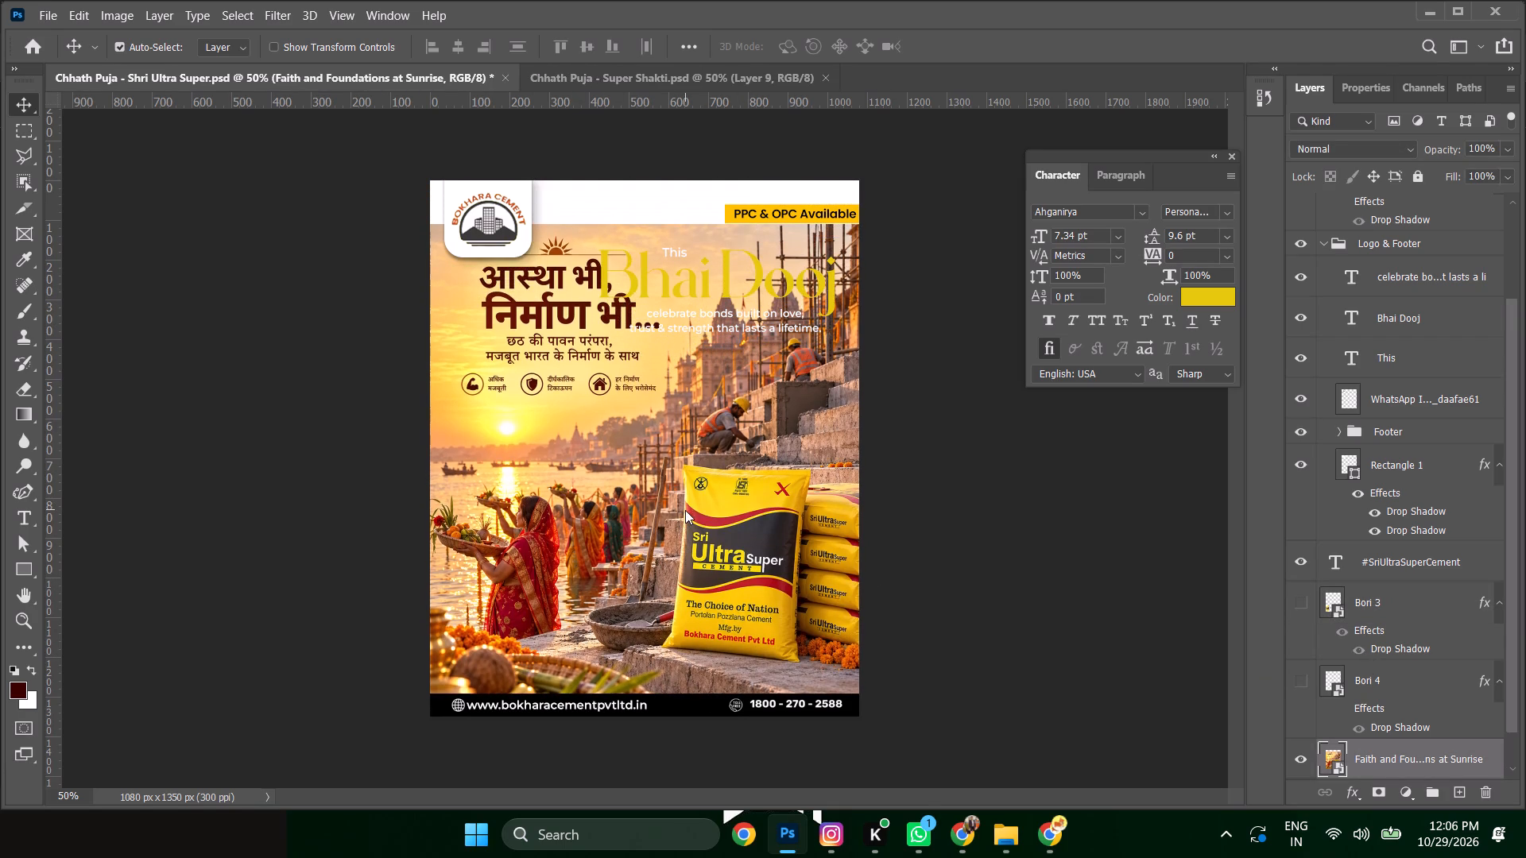
key(shift+Down)
key(shift+Up)
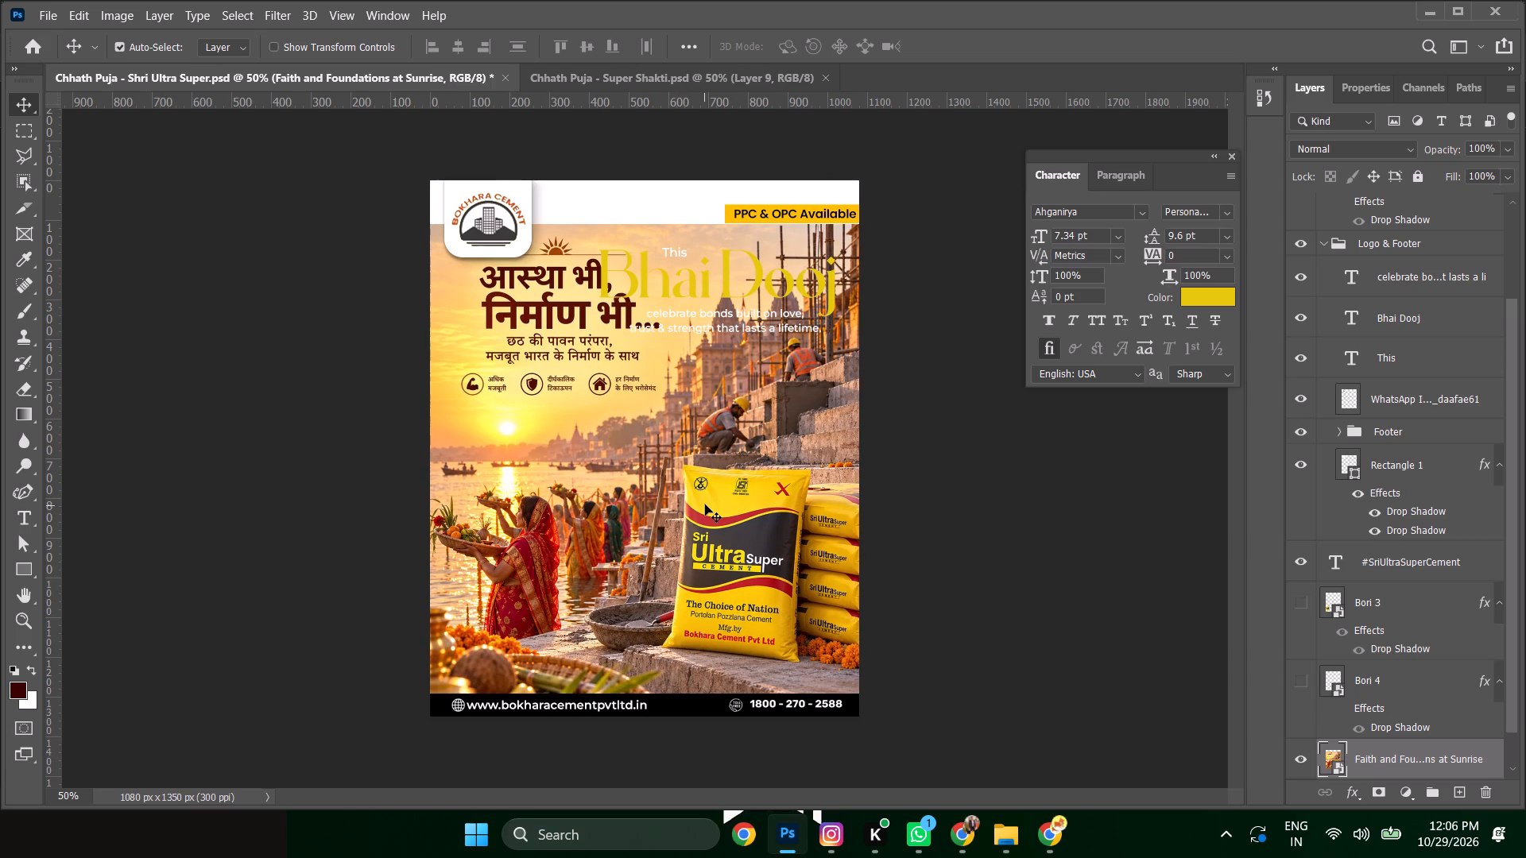
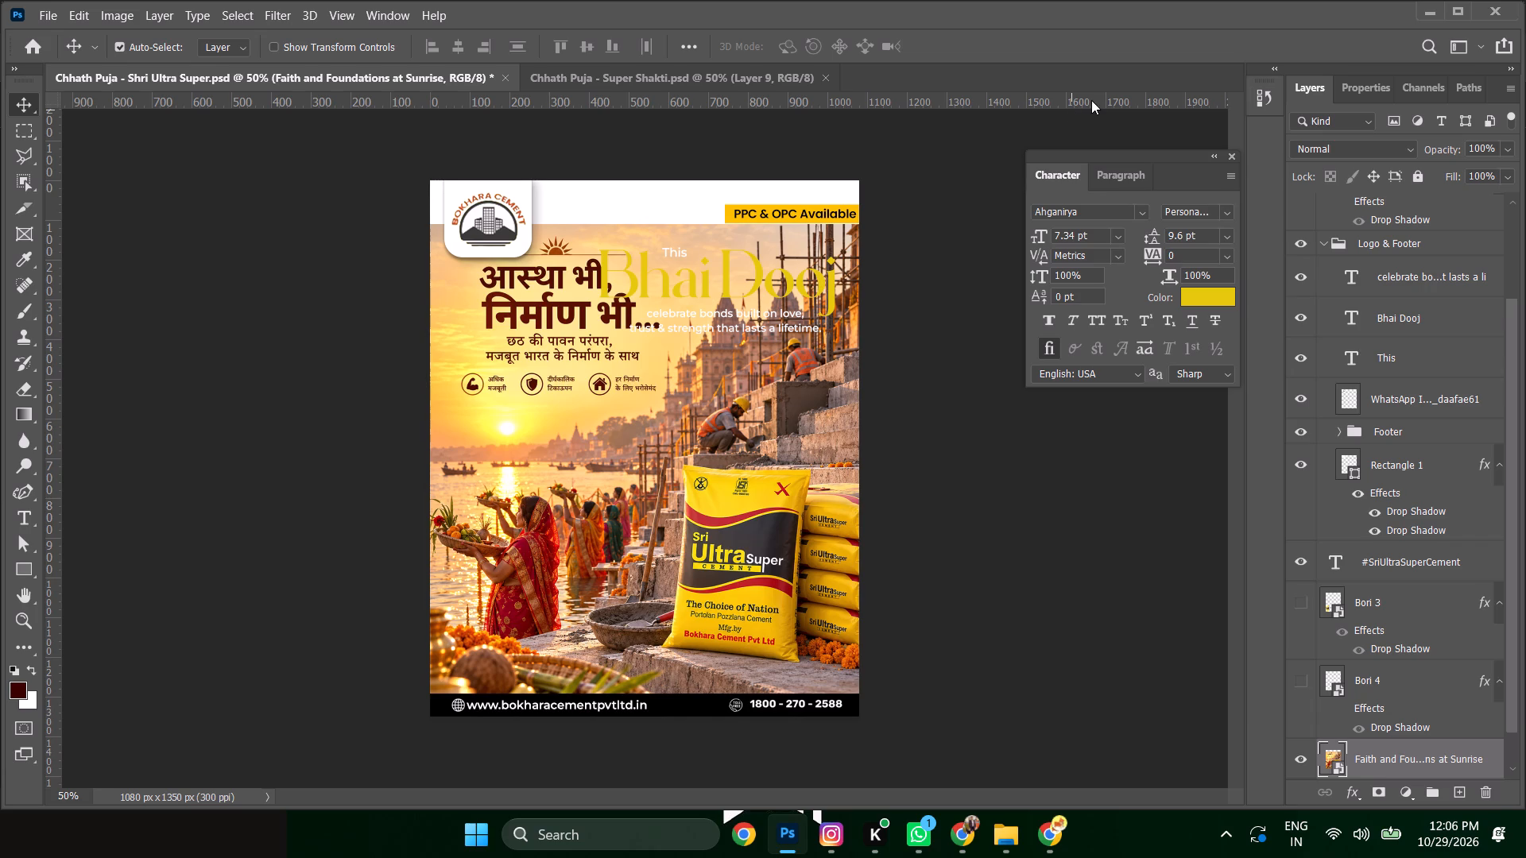
Move the PPC & OPC Available label from the white header down to the river area above the women with offerings.
click(759, 211)
key(shift+Up)
key(shift+Down)
shift+click(791, 200)
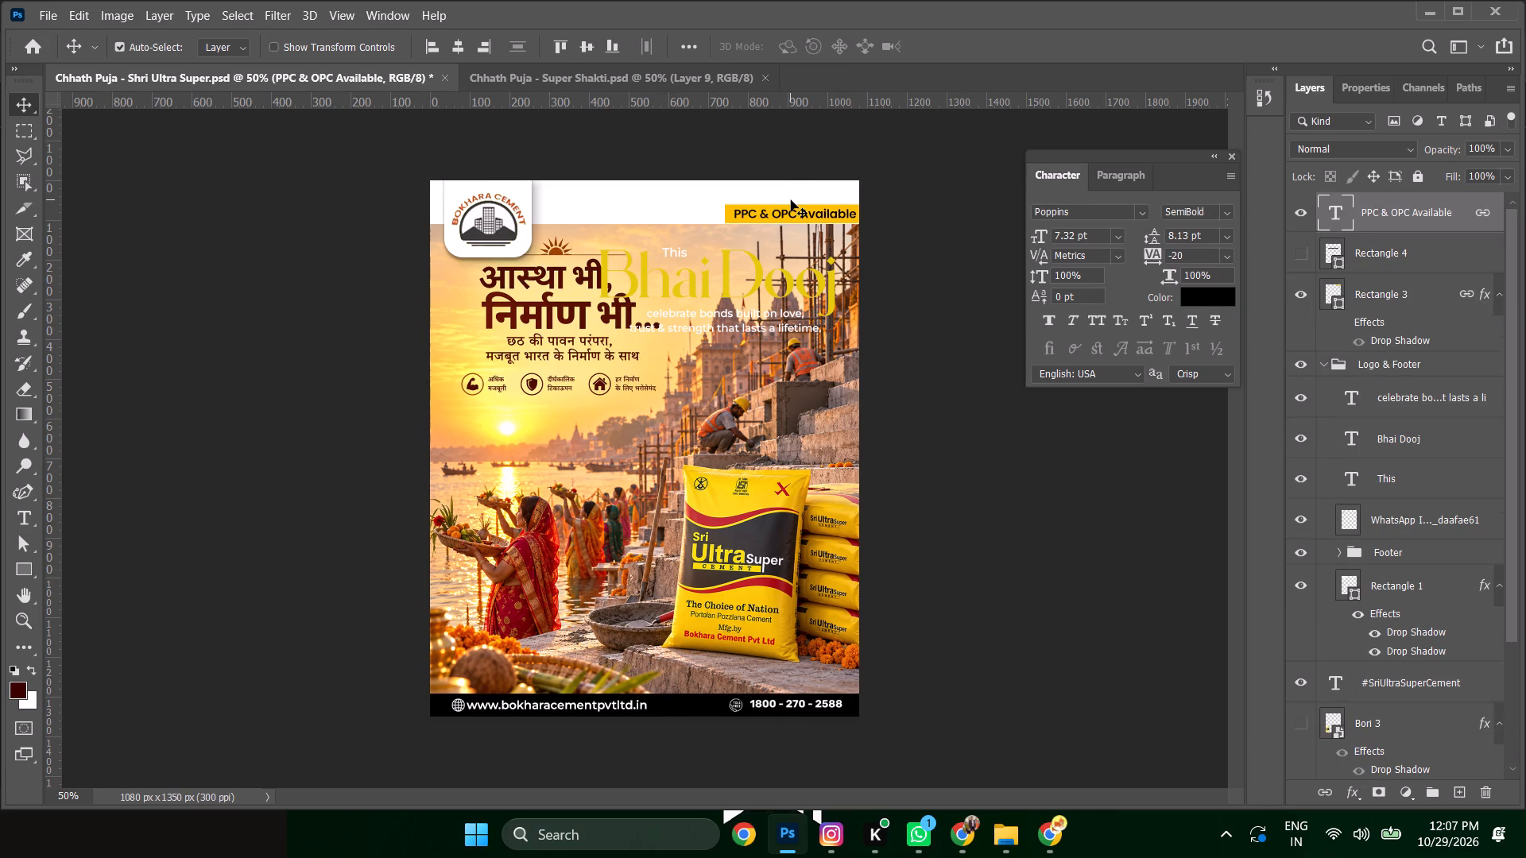
scroll(1448, 296, up, 3)
click(1431, 235)
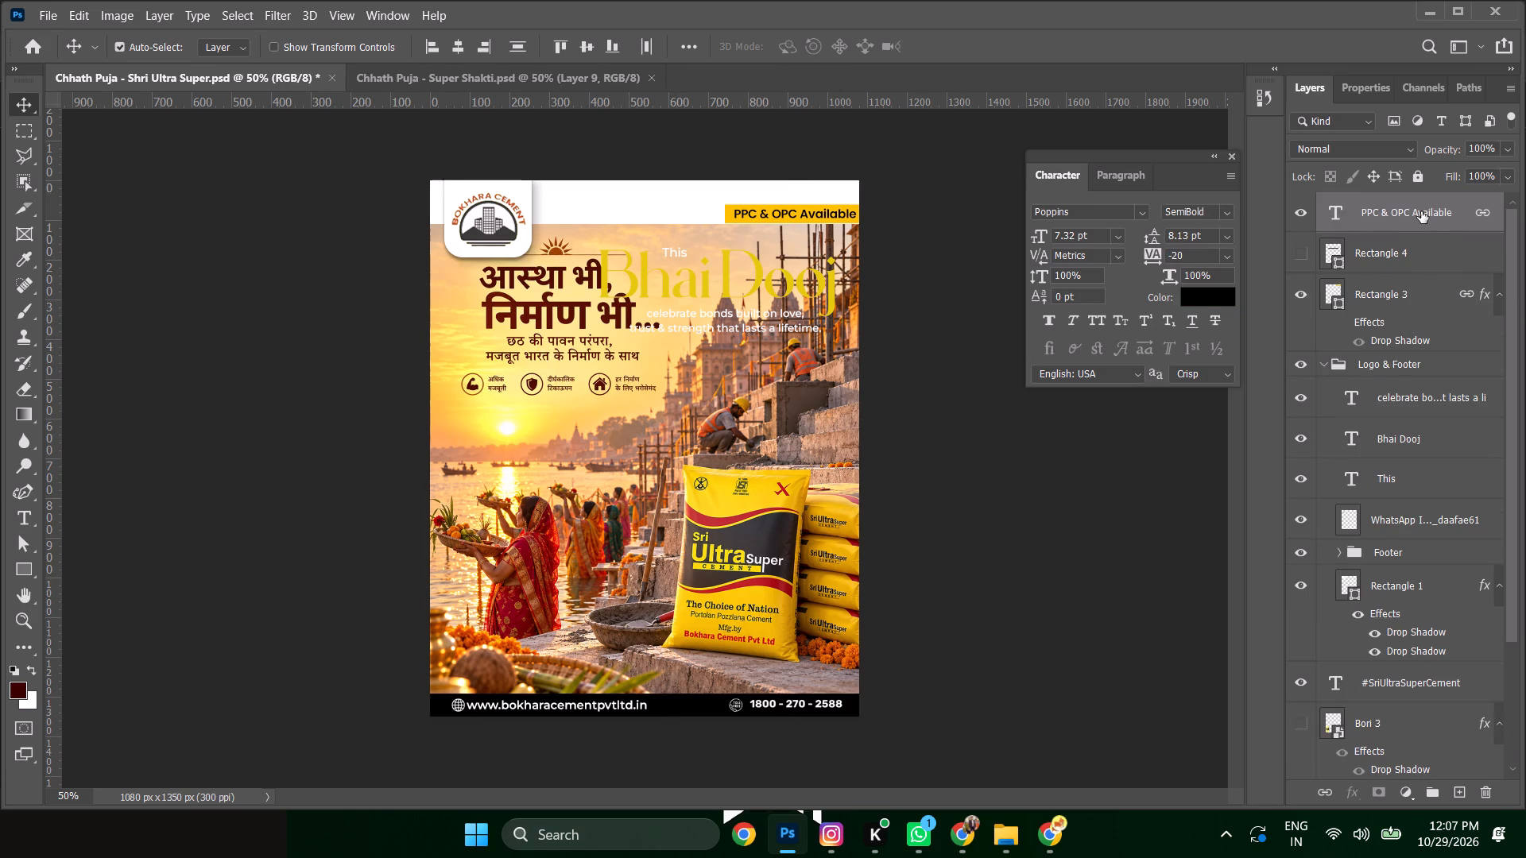
click(1047, 463)
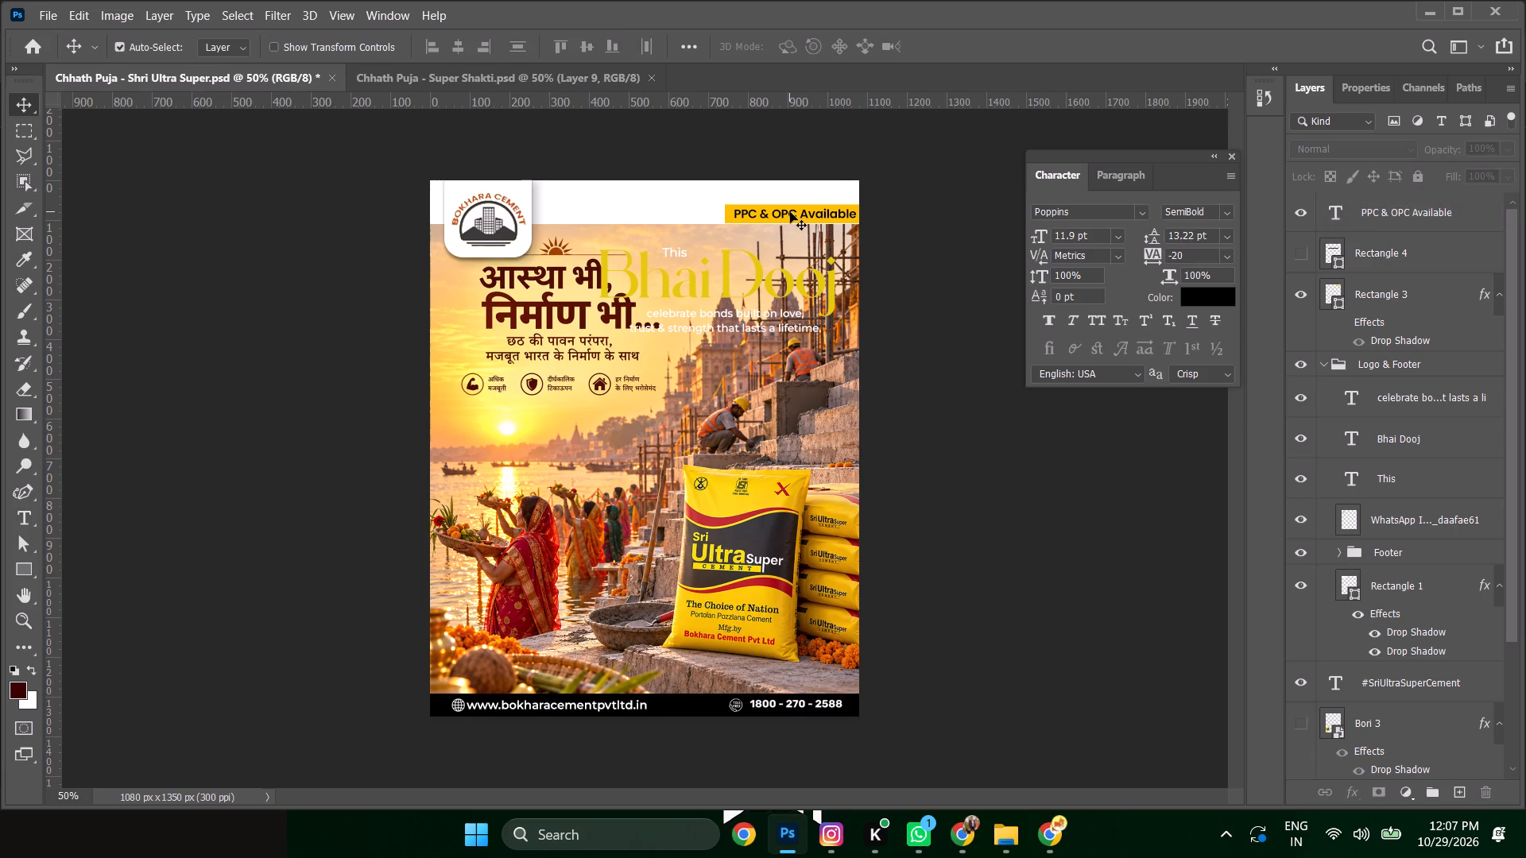
click(790, 212)
key(ctrl+t)
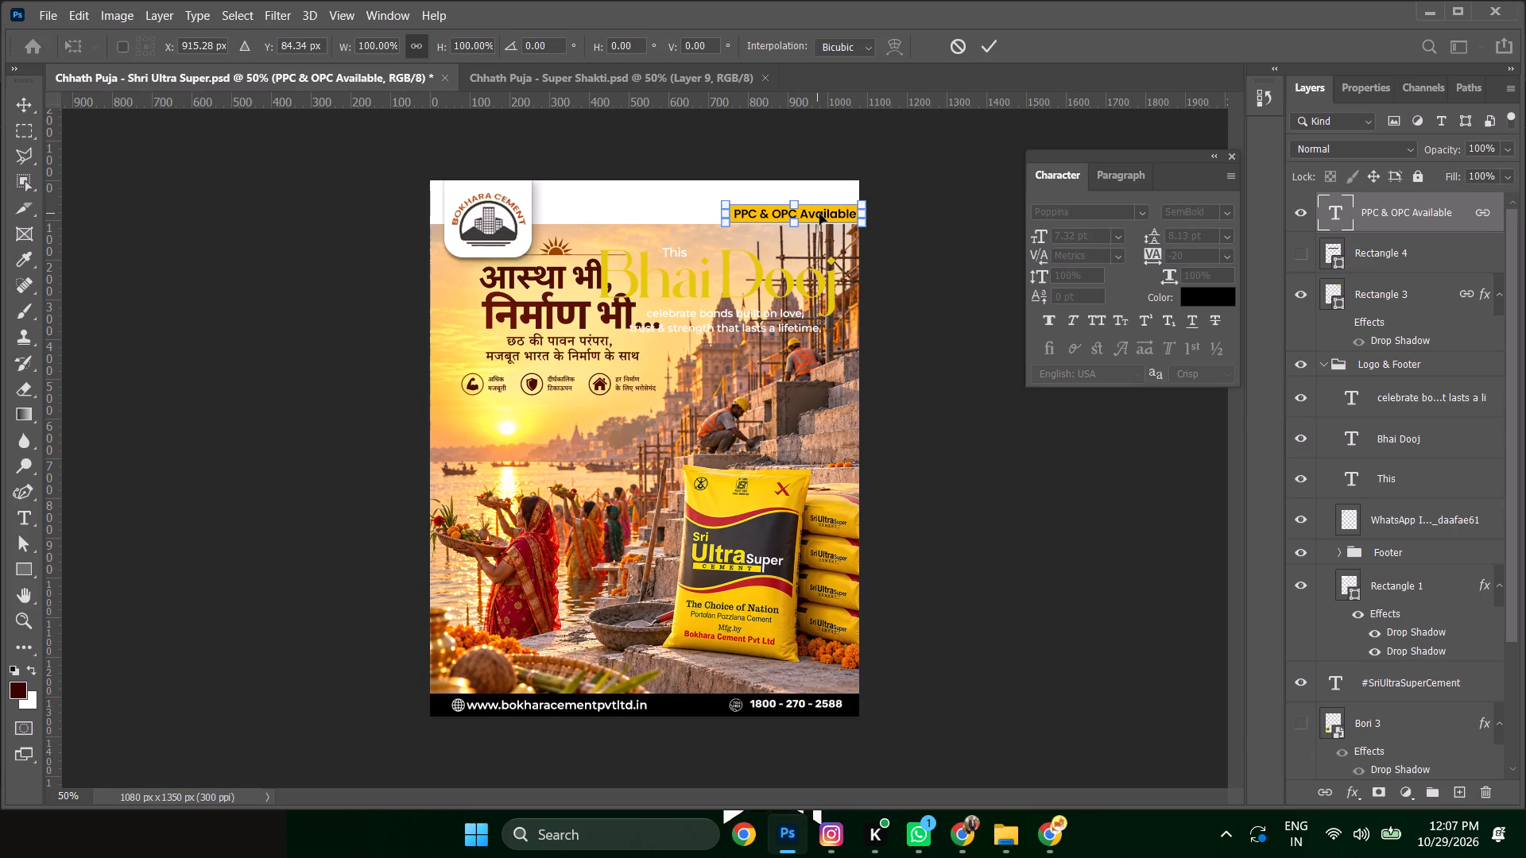
drag(819, 214, 649, 325)
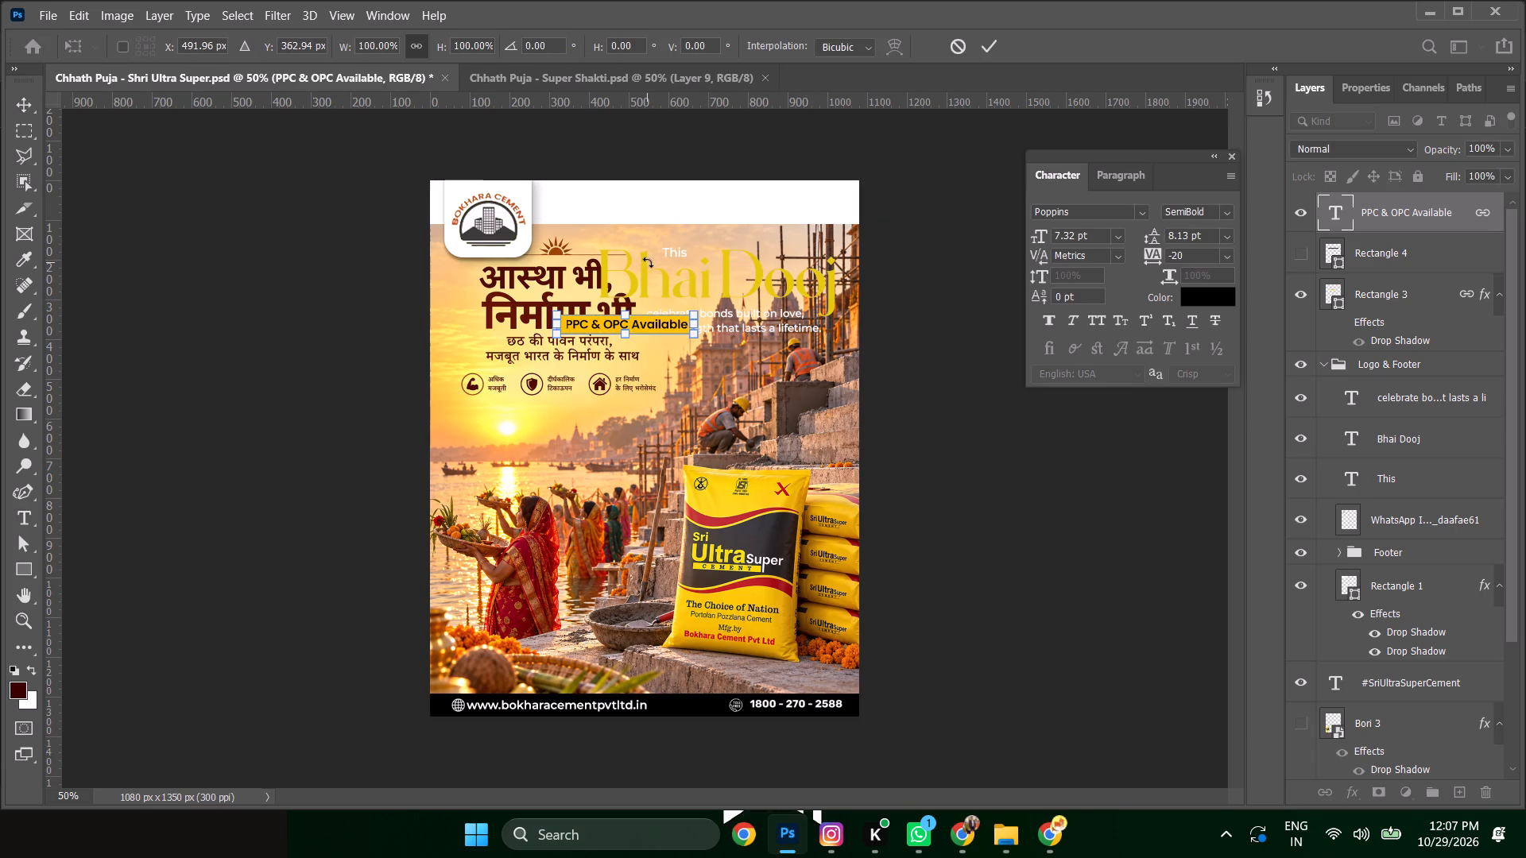
key(Return)
drag(627, 326, 514, 473)
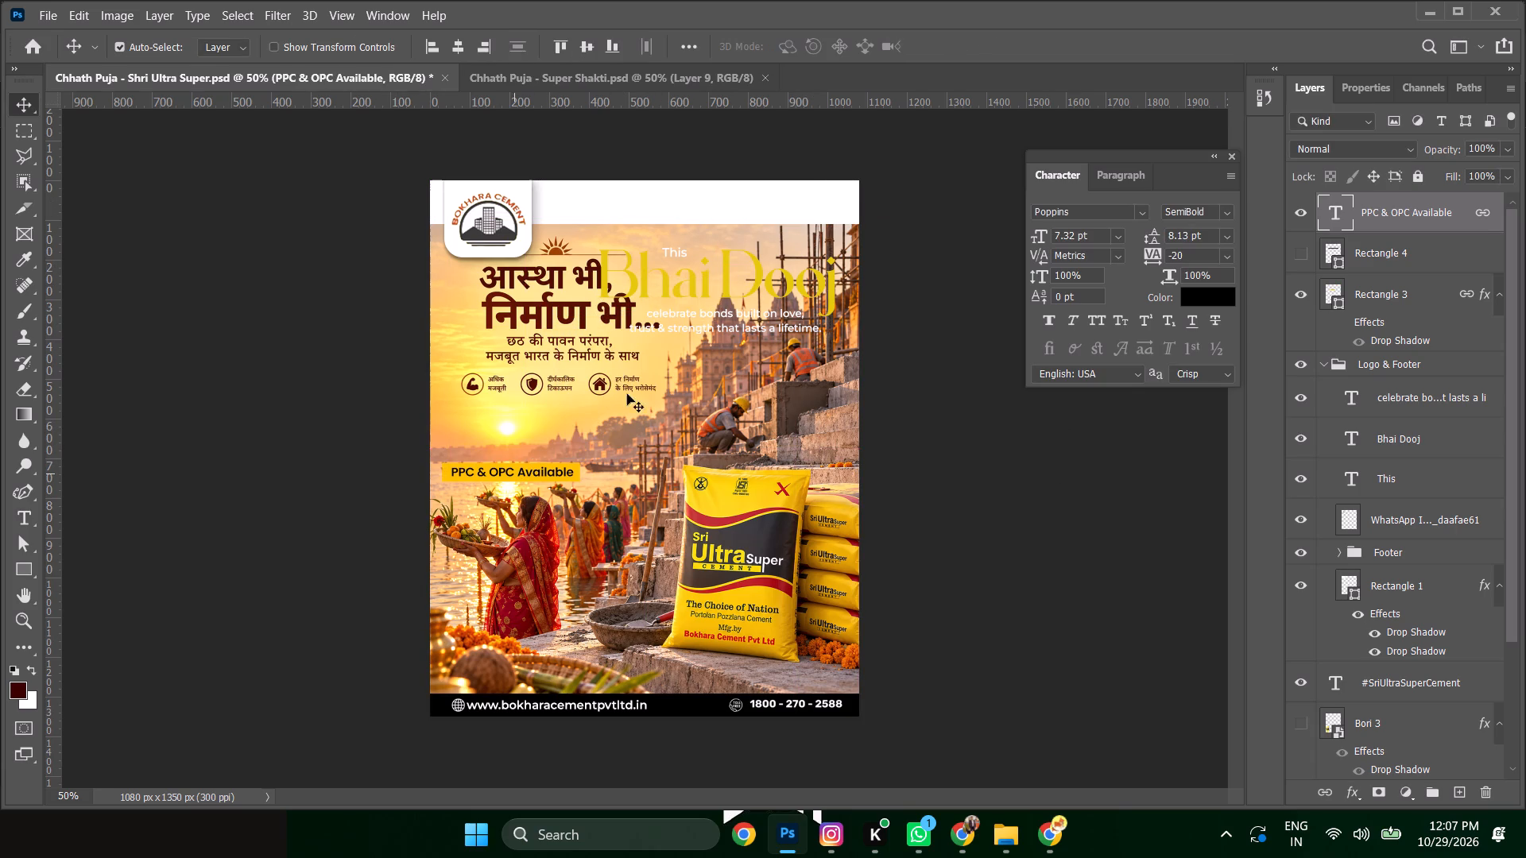
Shift the Bhai Dooj greeting texts lower and move their three layers out above the Logo & Footer group.
drag(739, 324, 750, 370)
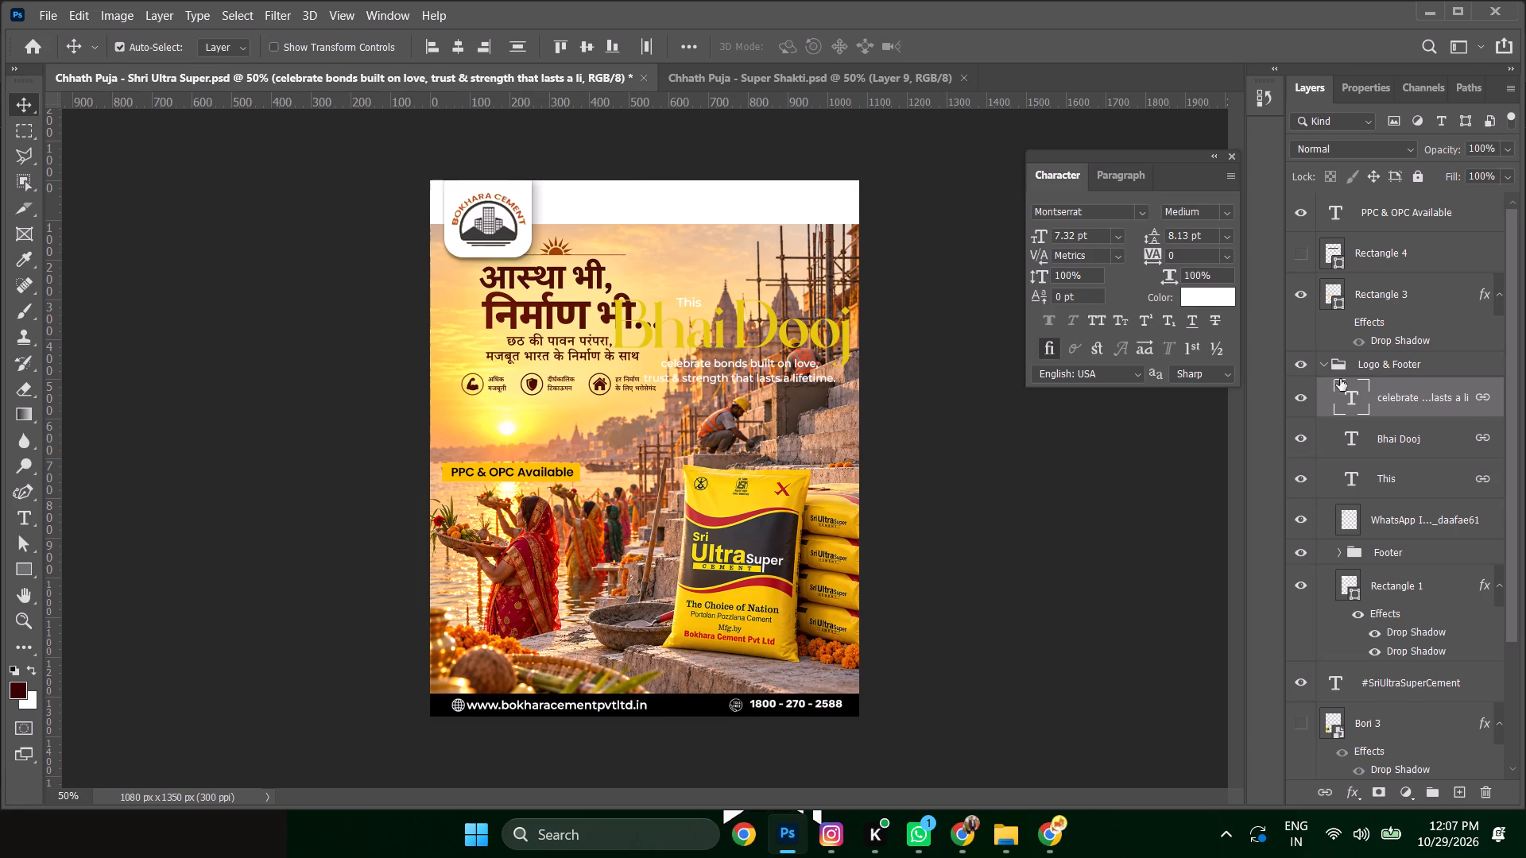
shift+click(1409, 486)
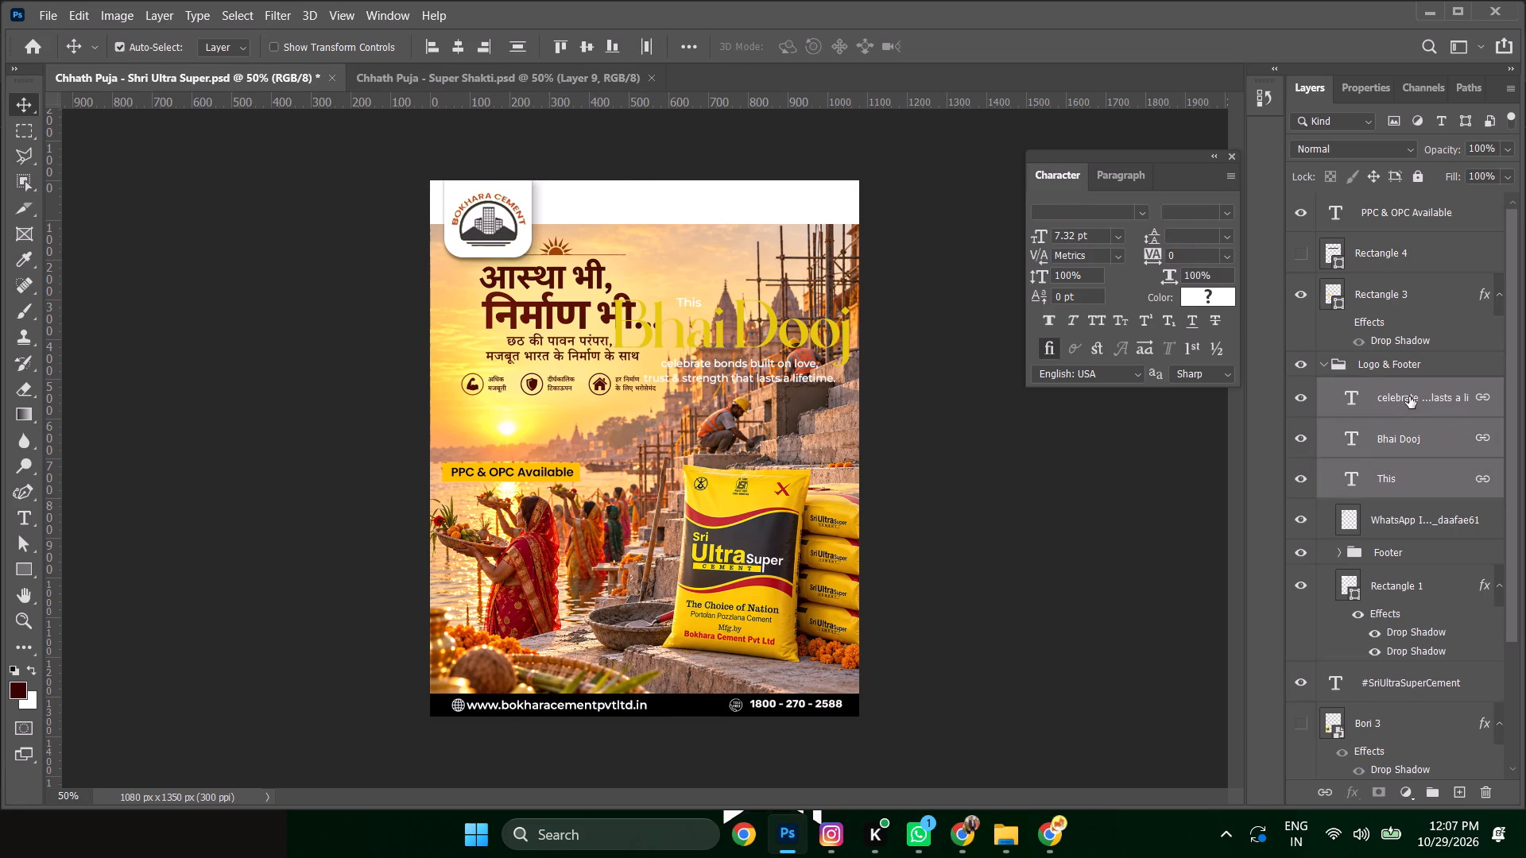
drag(1407, 398, 1420, 354)
click(1323, 487)
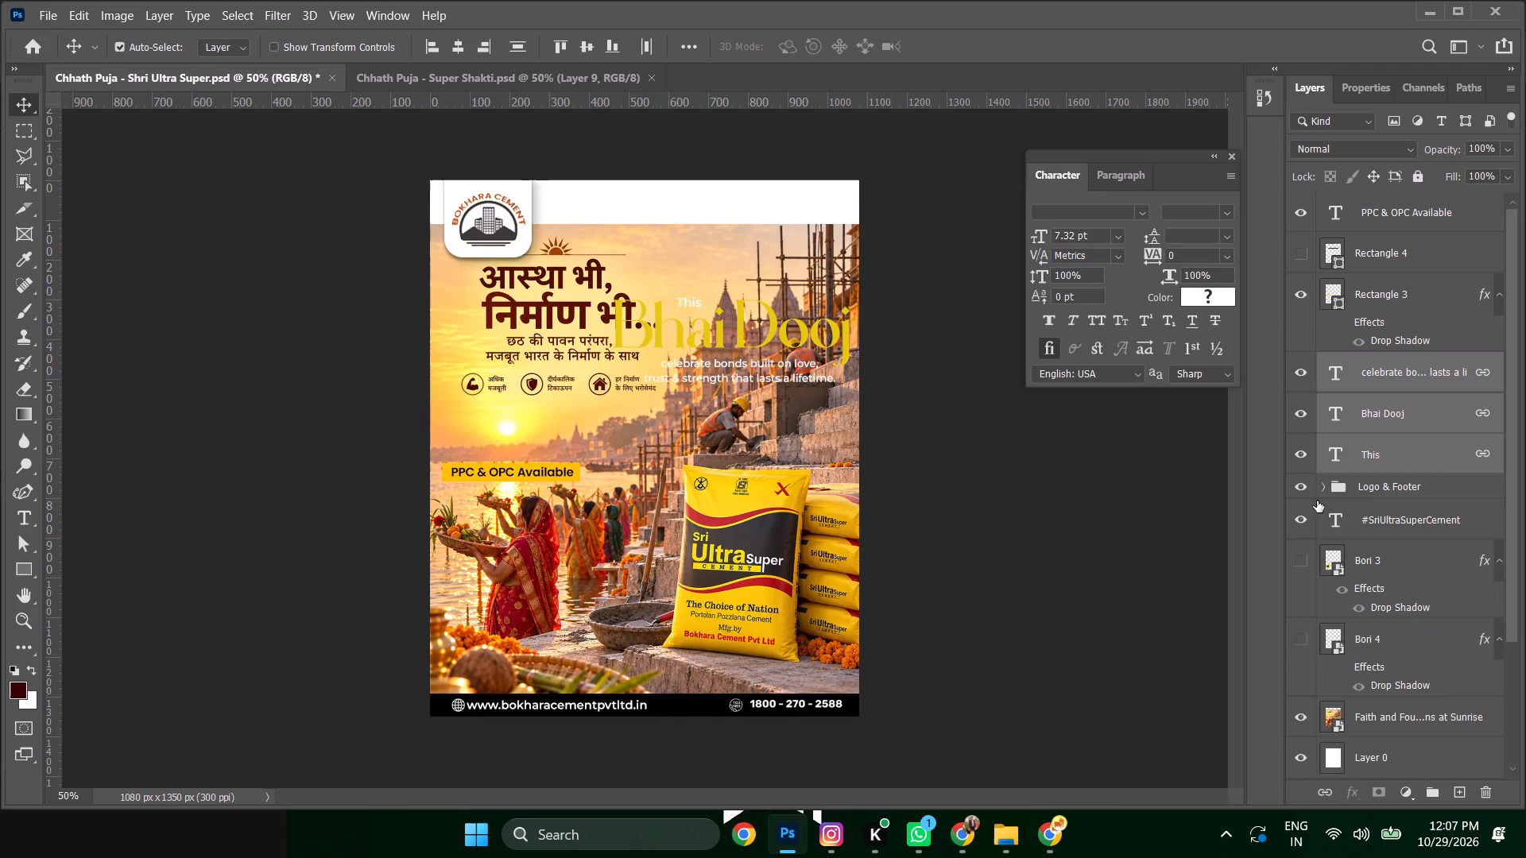
Move the Bokhara Cement logo with its white plate to the poster's top-right corner.
drag(525, 195, 526, 195)
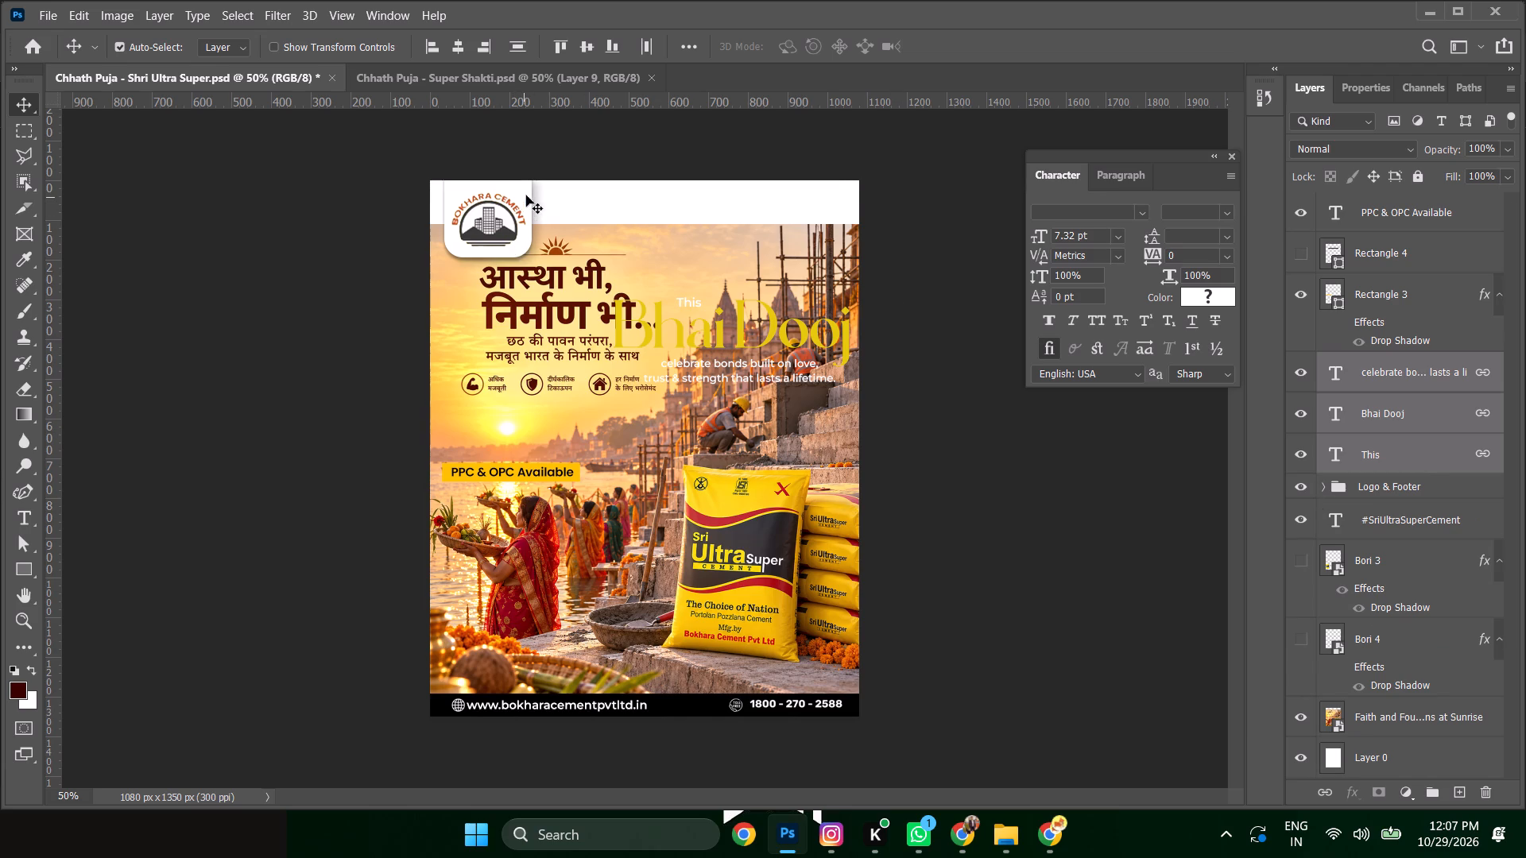
drag(526, 195, 845, 202)
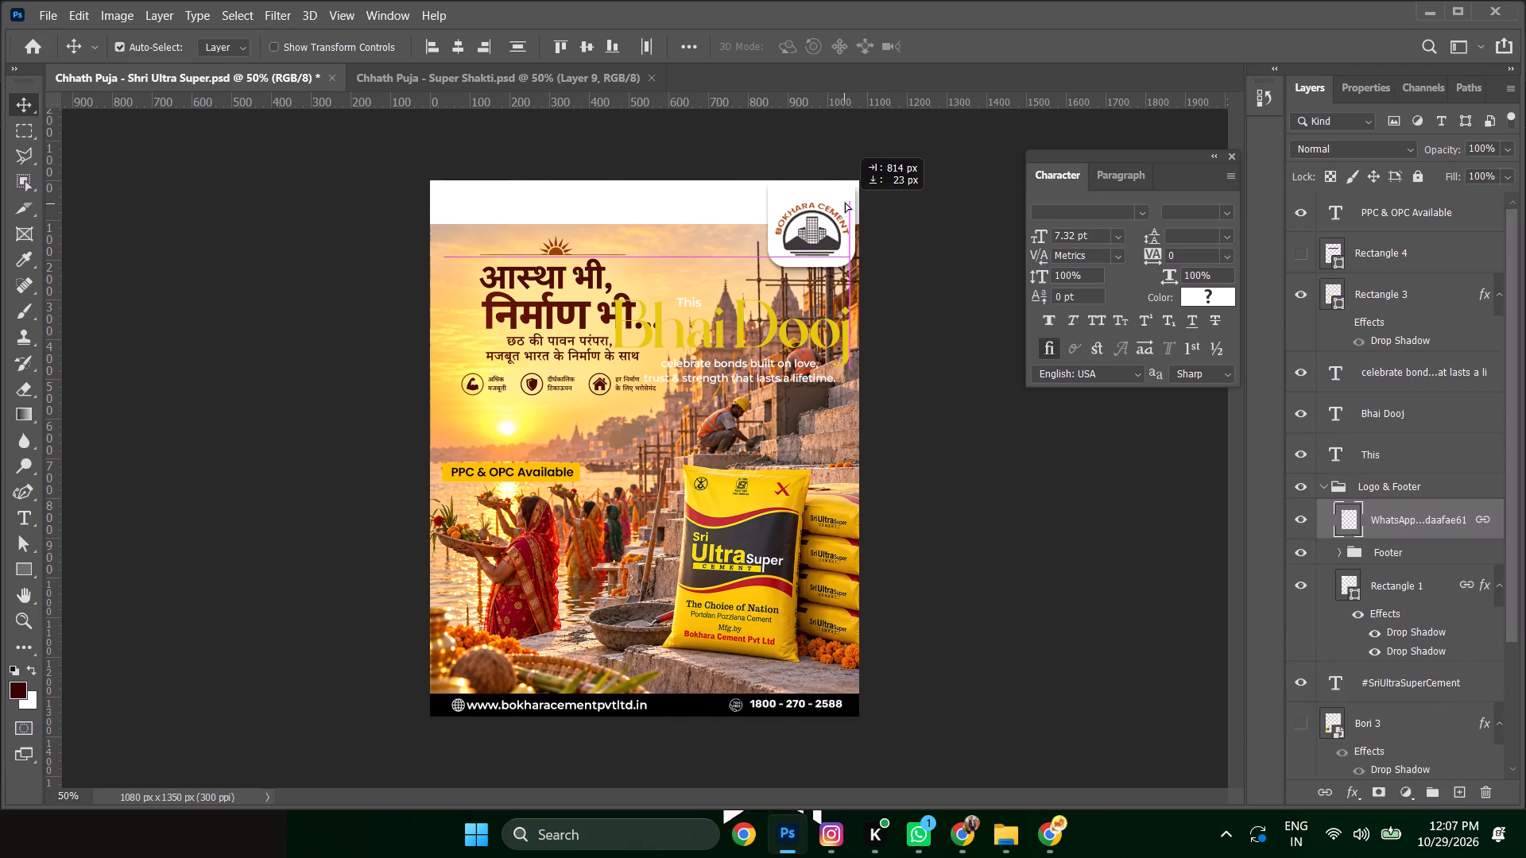
drag(845, 202, 842, 195)
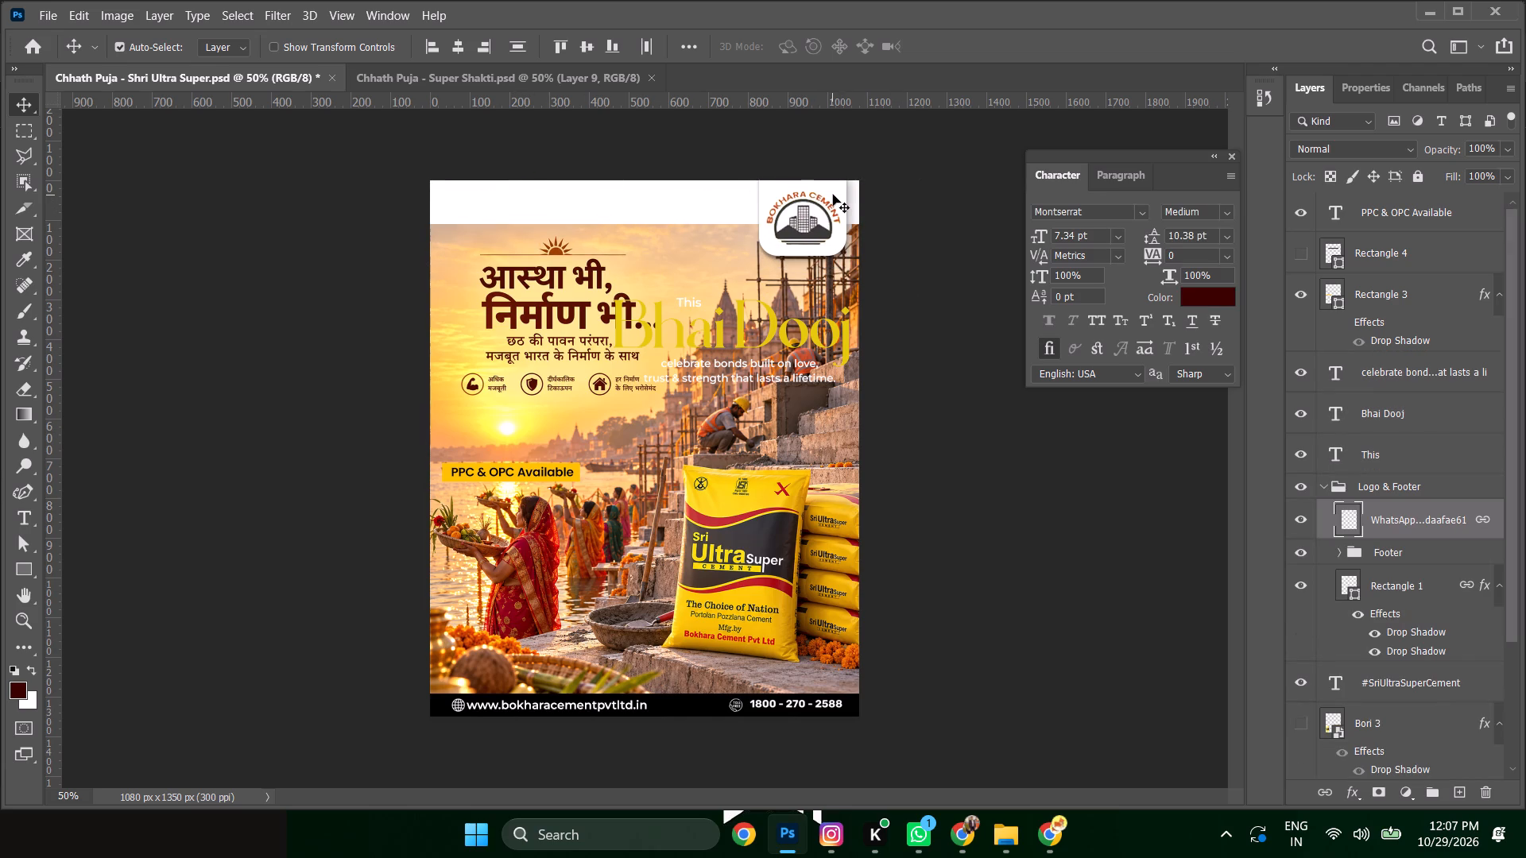
key(shift+Up)
Rasterize the Faith and Foundations at Sunrise image layer.
click(707, 235)
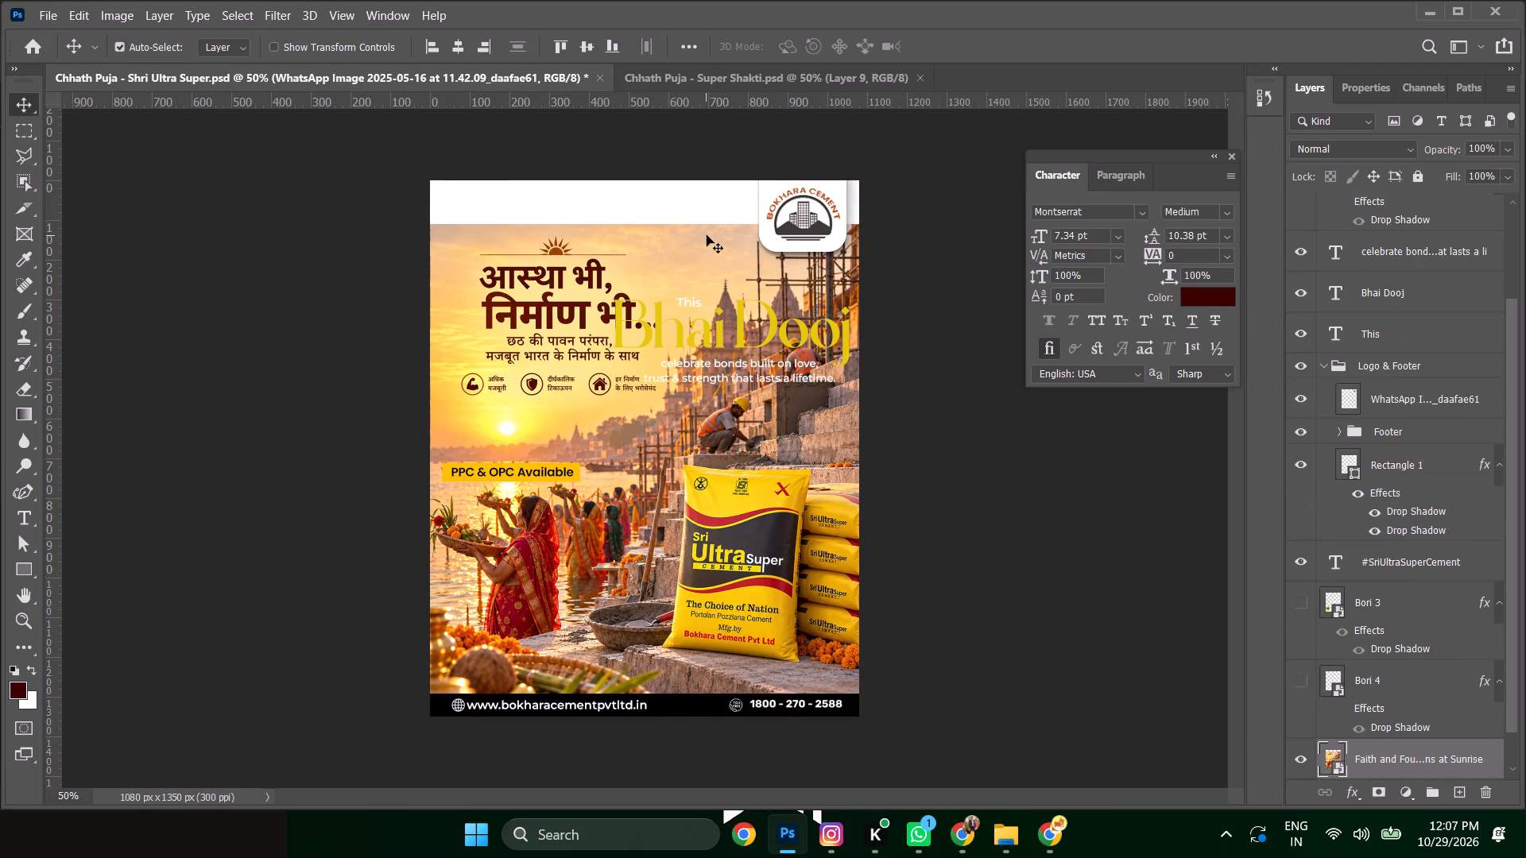
key(shift+Up)
key(shift+Down)
right_click(1388, 748)
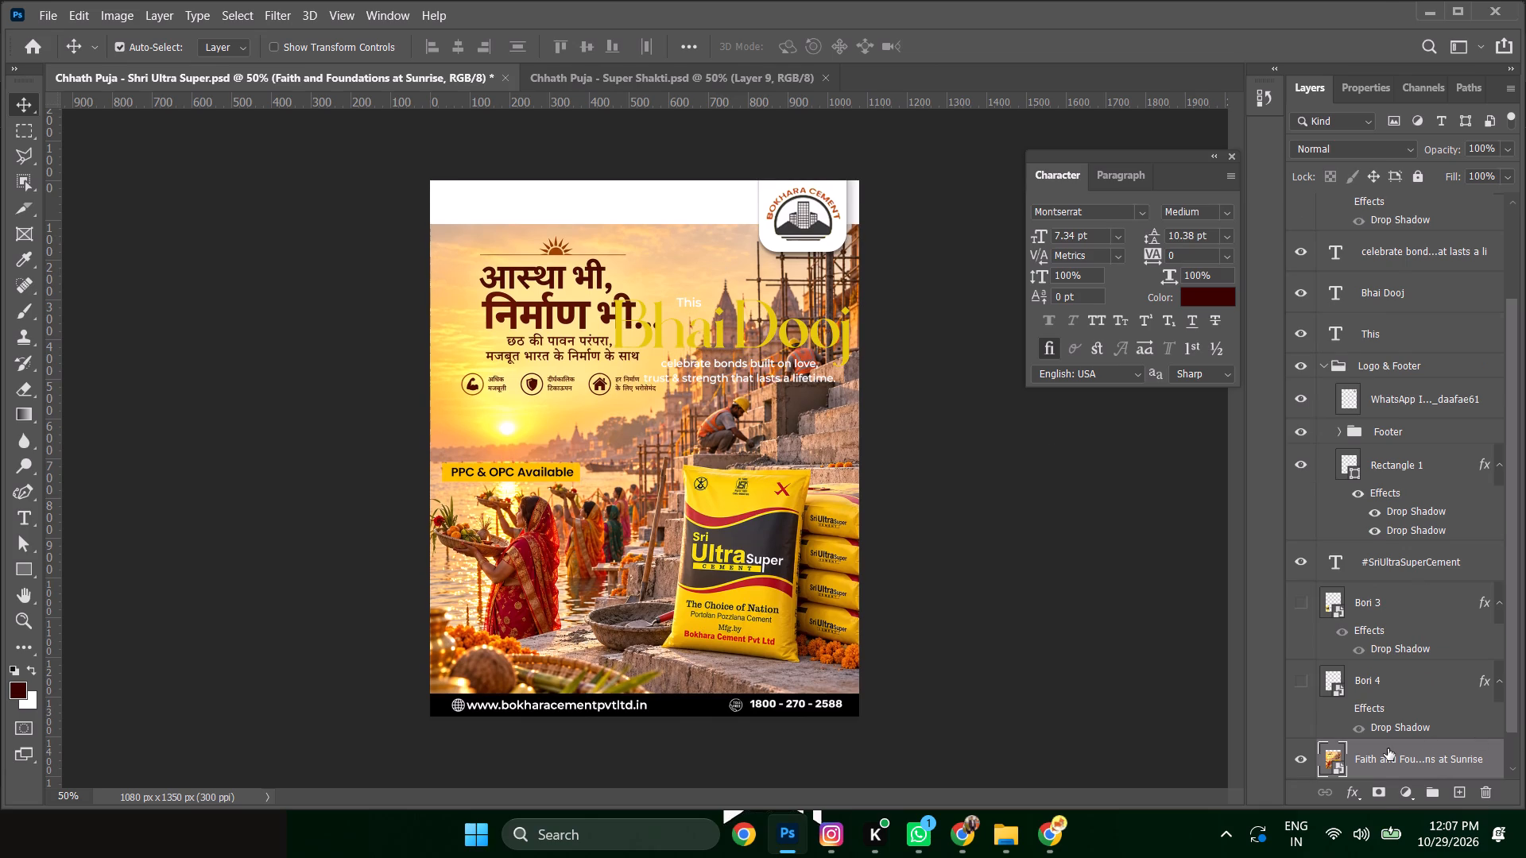
click(1224, 350)
Select the white strip across the top of the poster, about 1080 x 112 px, and fill it with matching sky.
drag(23, 133, 34, 130)
drag(330, 145, 924, 224)
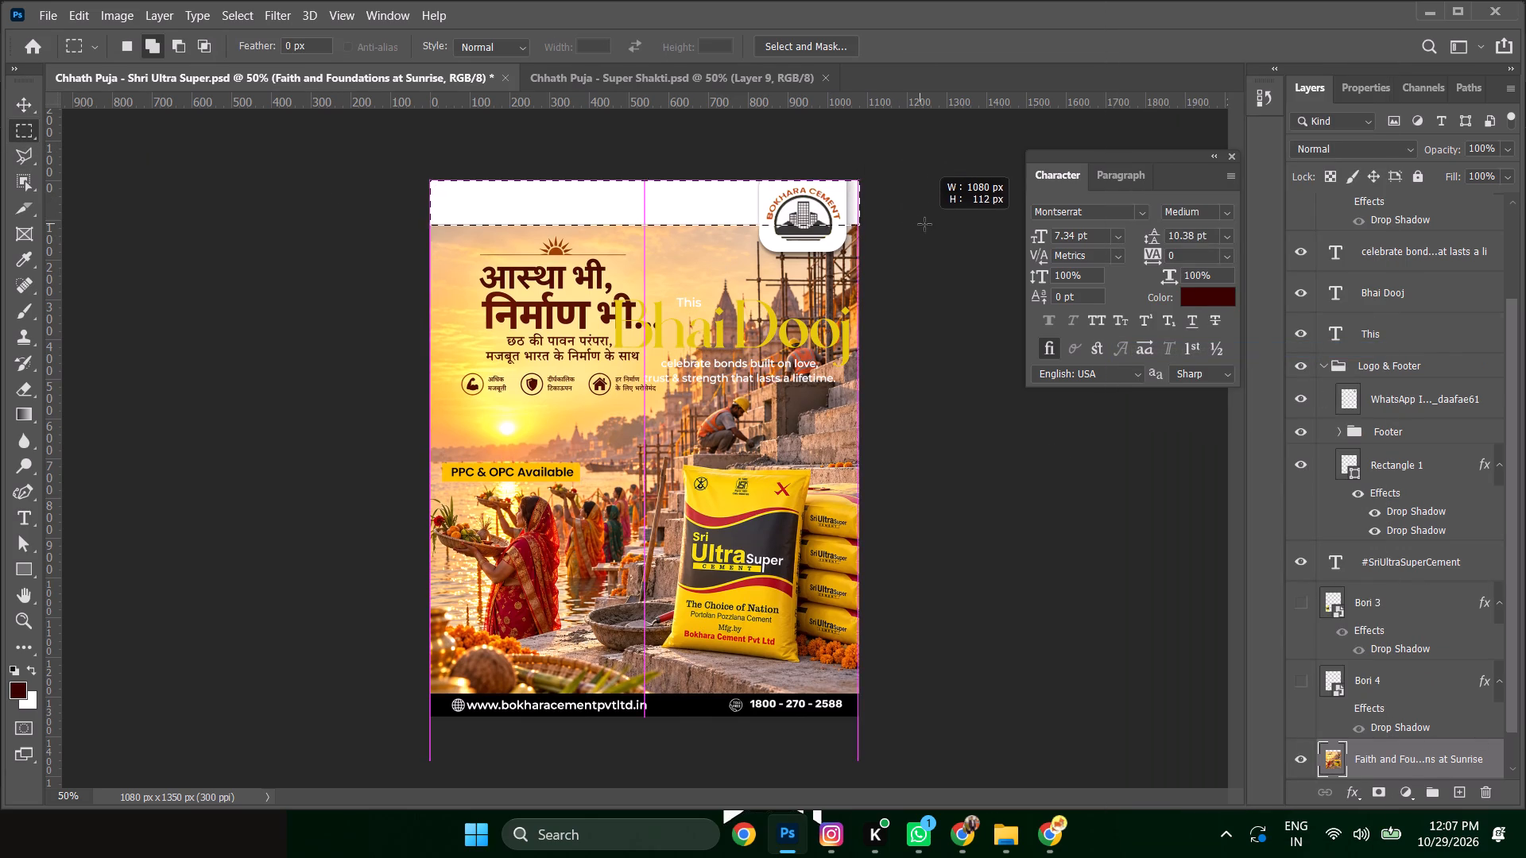
drag(924, 224, 932, 226)
right_click(571, 203)
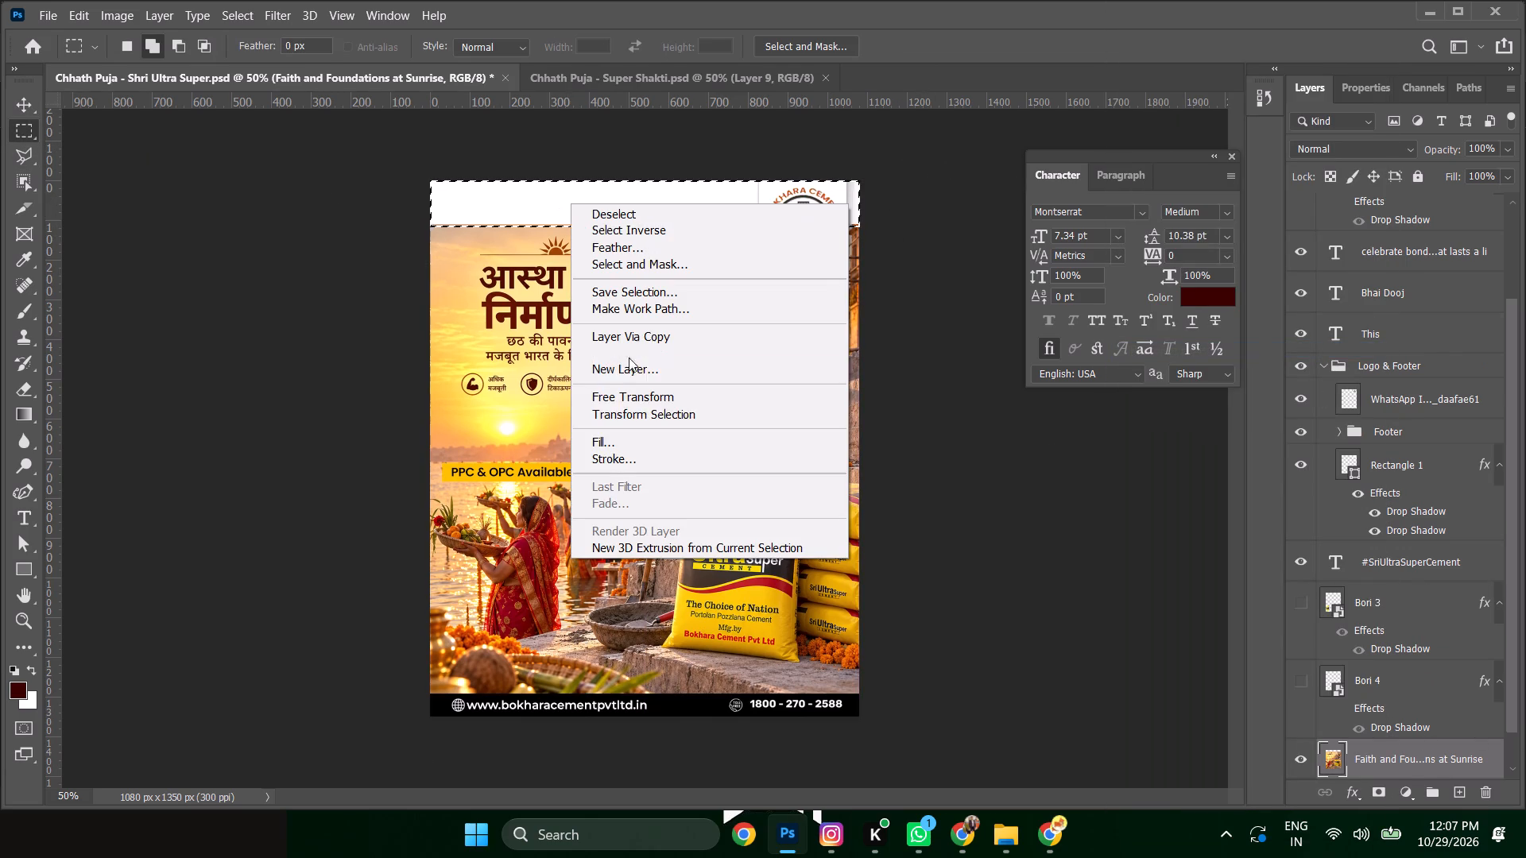
click(616, 443)
click(912, 195)
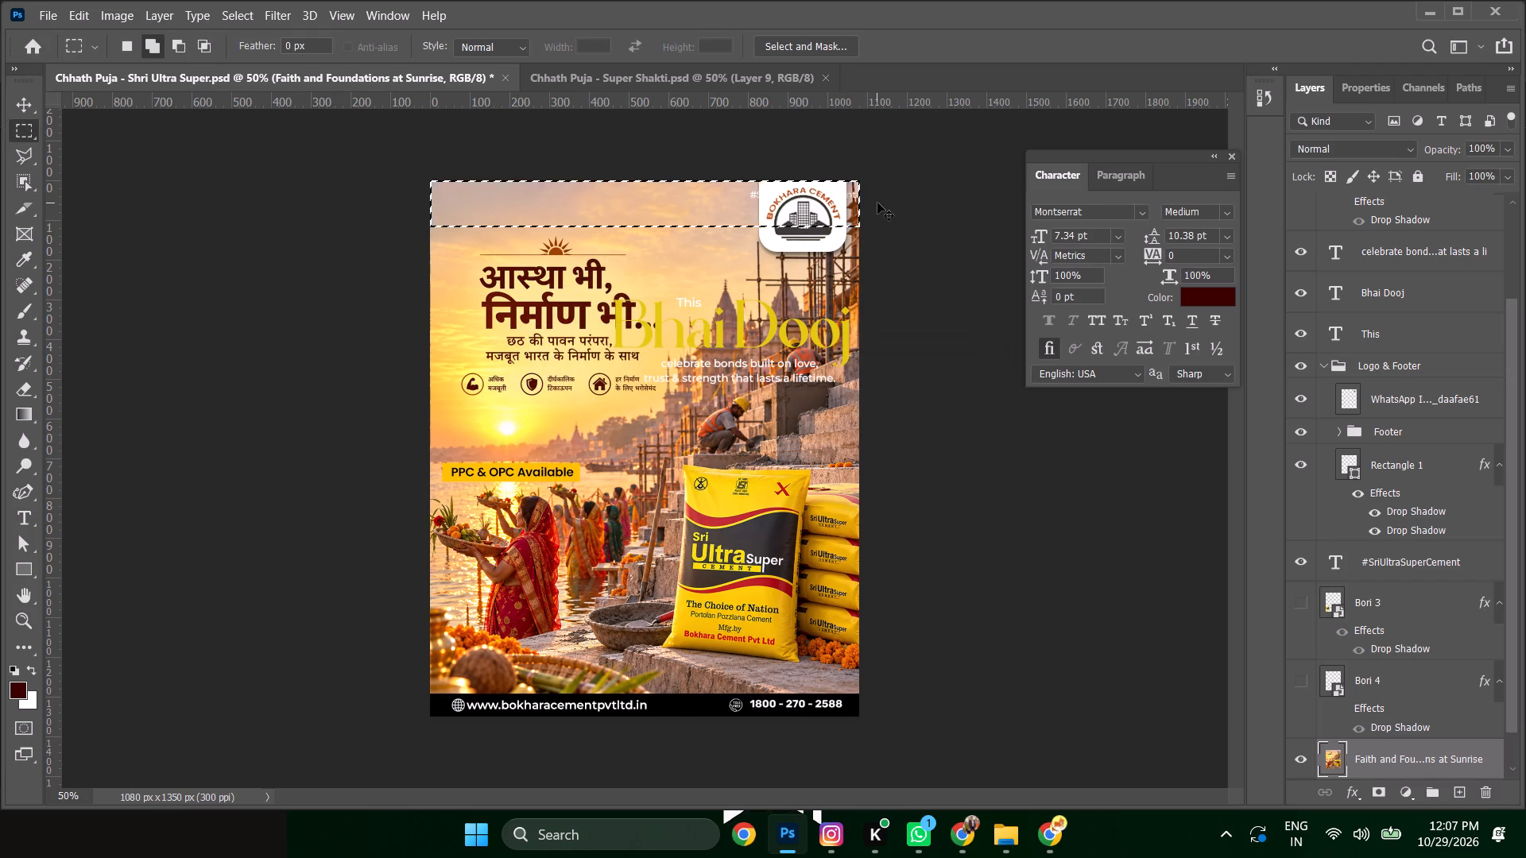
key(ctrl+d)
Move the PPC & OPC Available label up to the upper-left part of the poster.
click(21, 102)
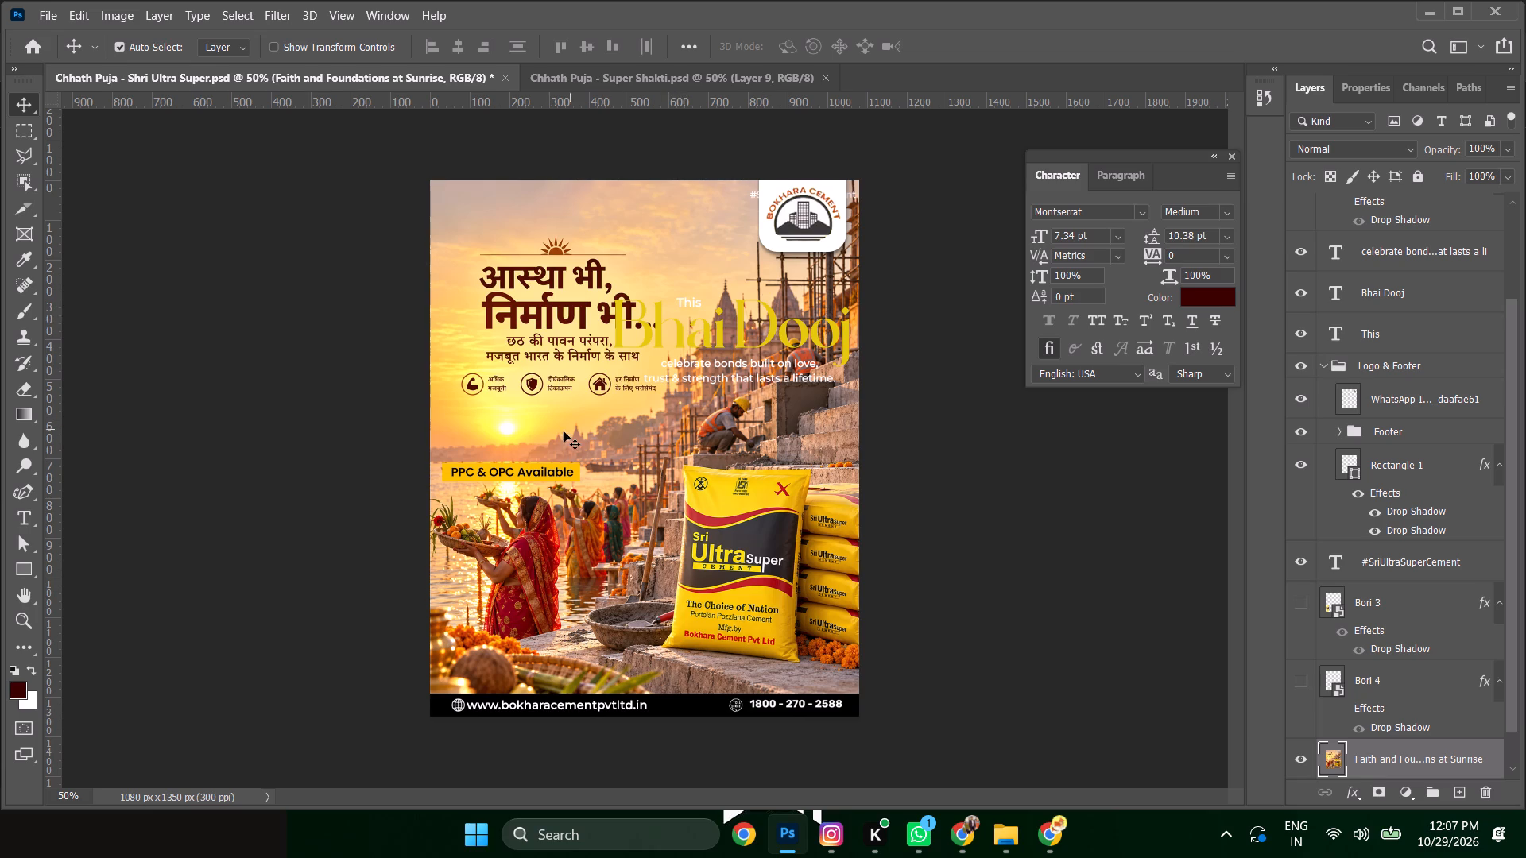
drag(574, 469, 610, 273)
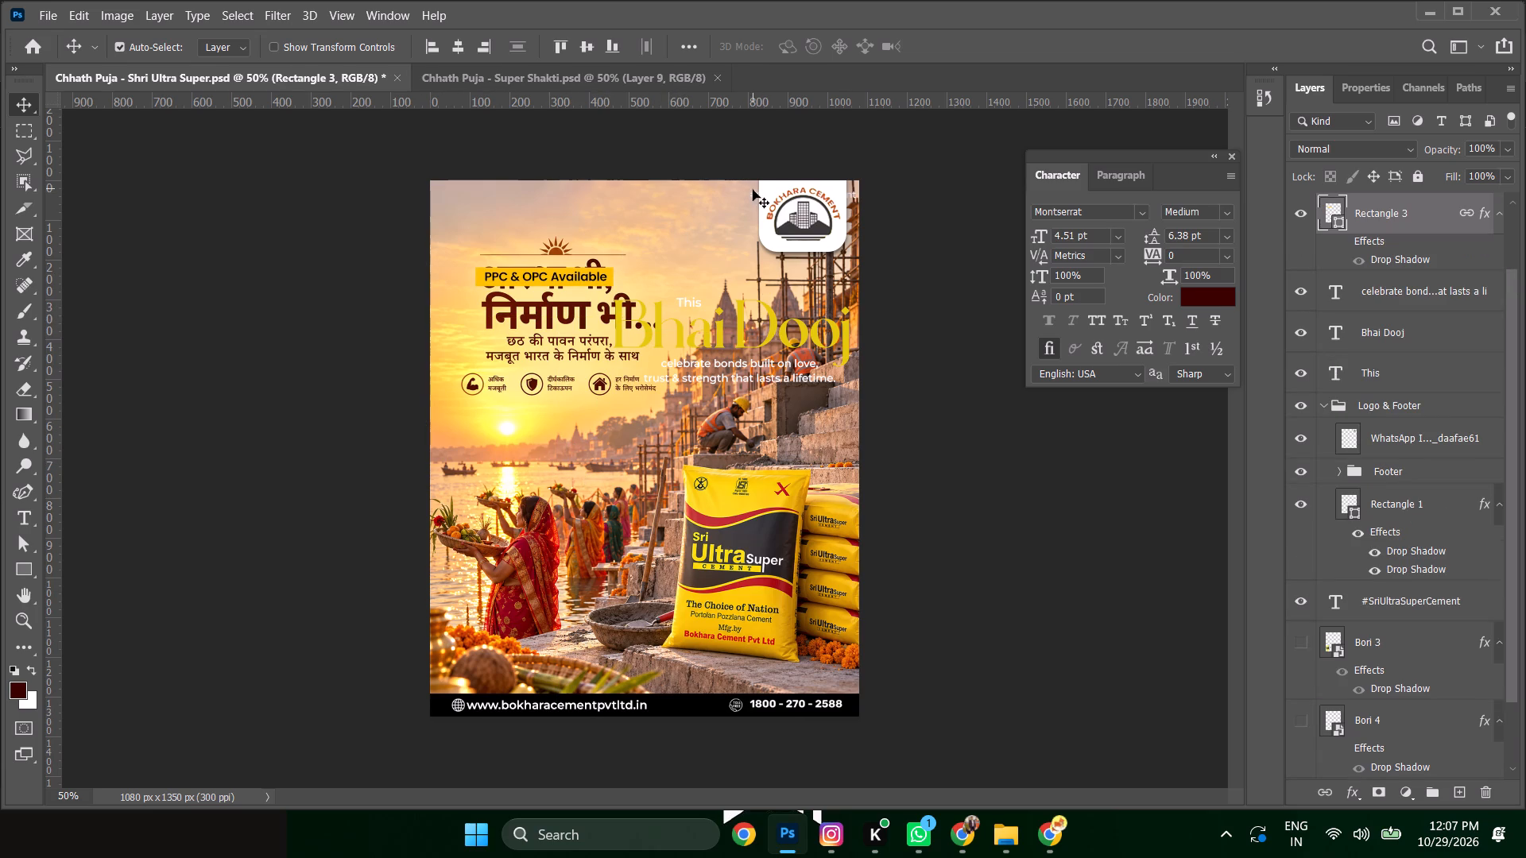
Move the #SriUltraSuperCement hashtag to the poster's top-left corner.
drag(753, 195, 443, 193)
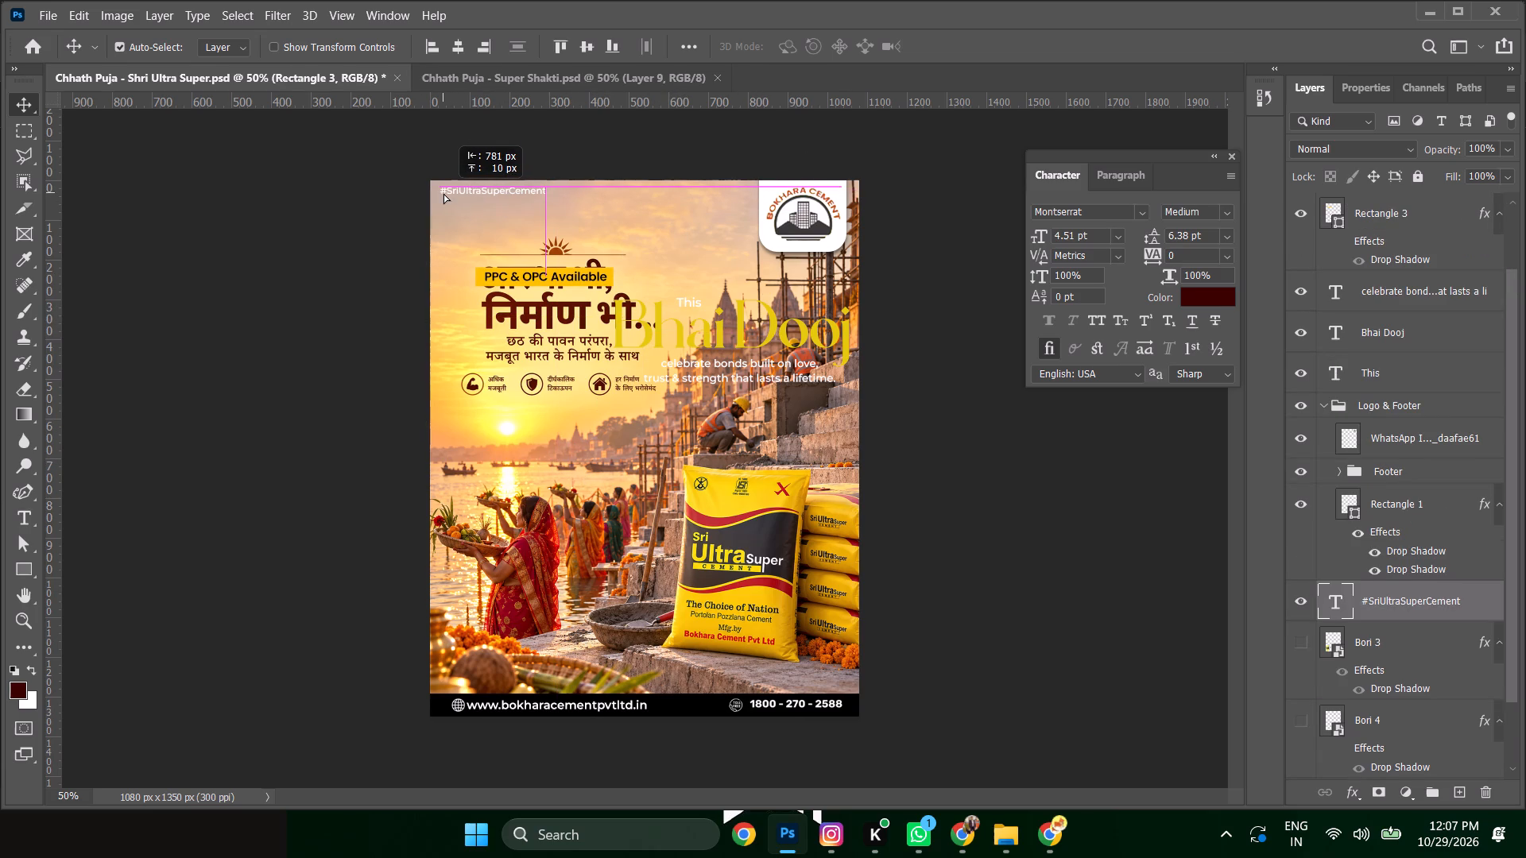
drag(443, 193, 442, 195)
key(shift+Down)
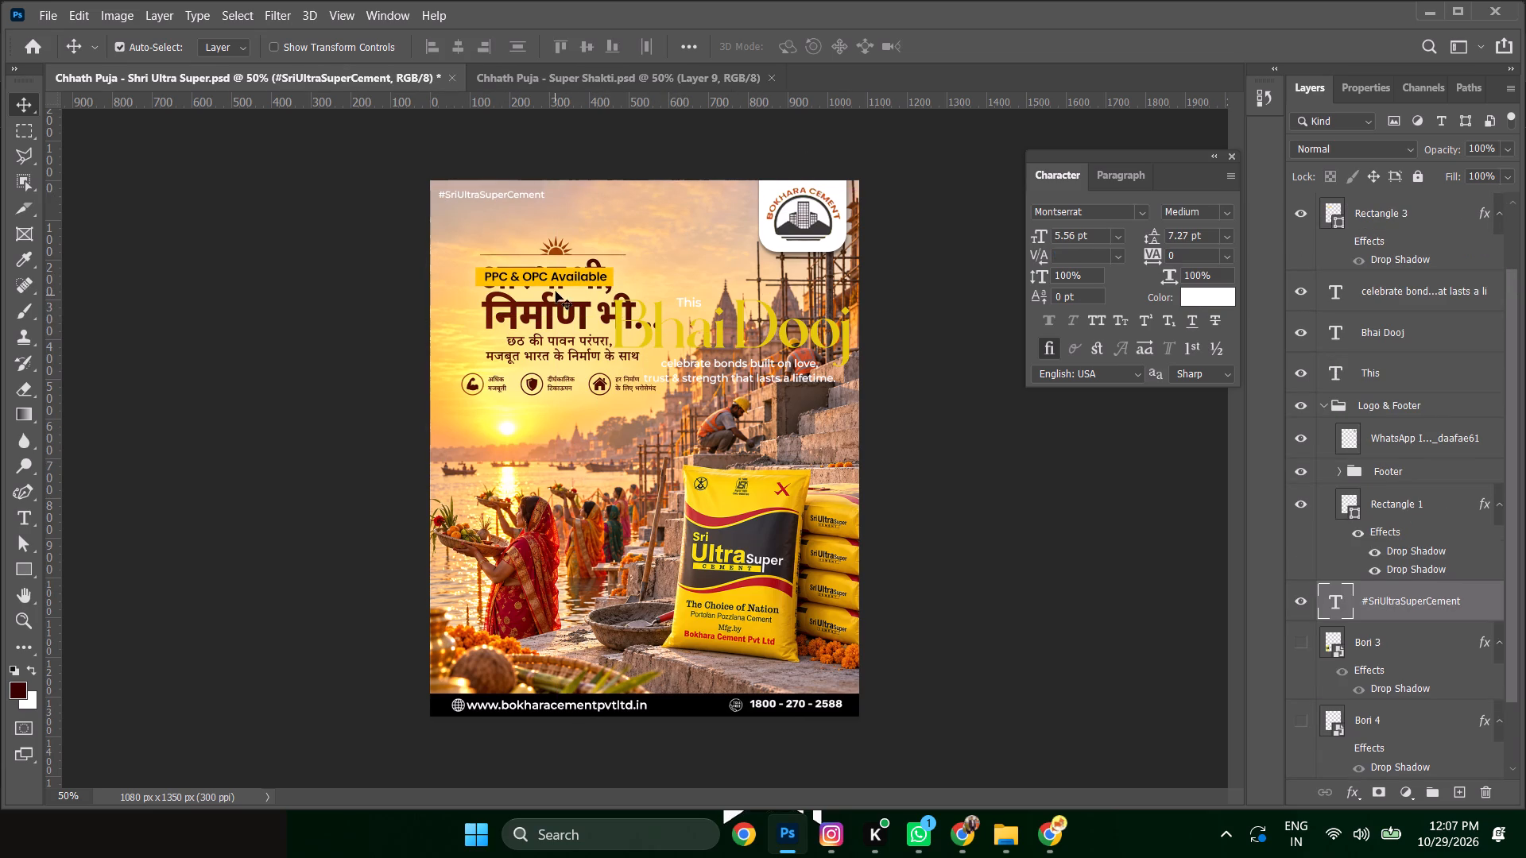
key(Up)
Move the PPC & OPC Available label directly beneath the hashtag and fine-tune the alignment and spacing of the two.
drag(609, 285, 523, 228)
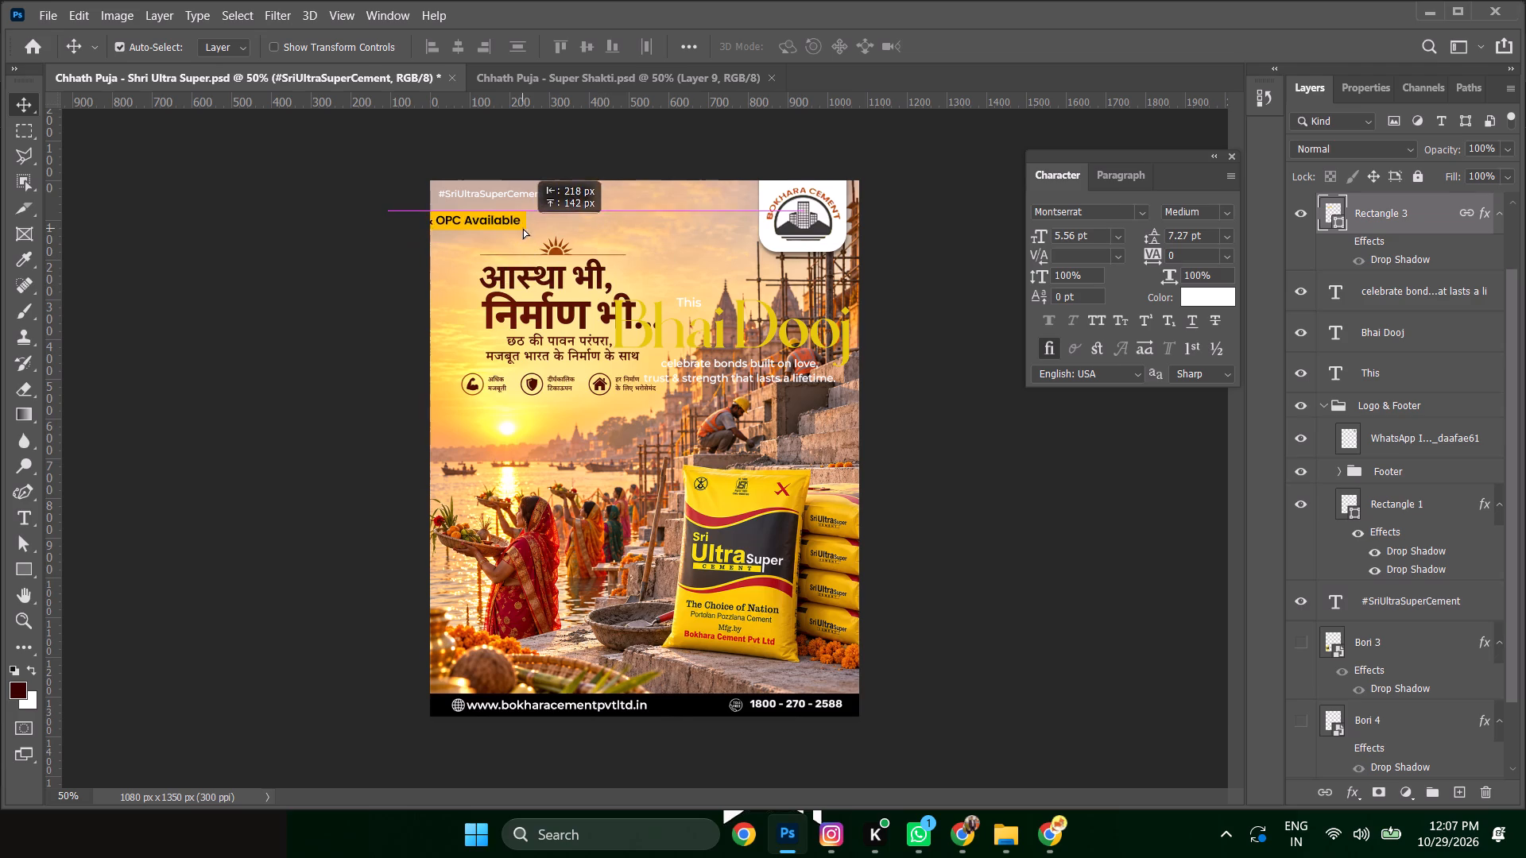
drag(523, 228, 560, 216)
key(shift+Down)
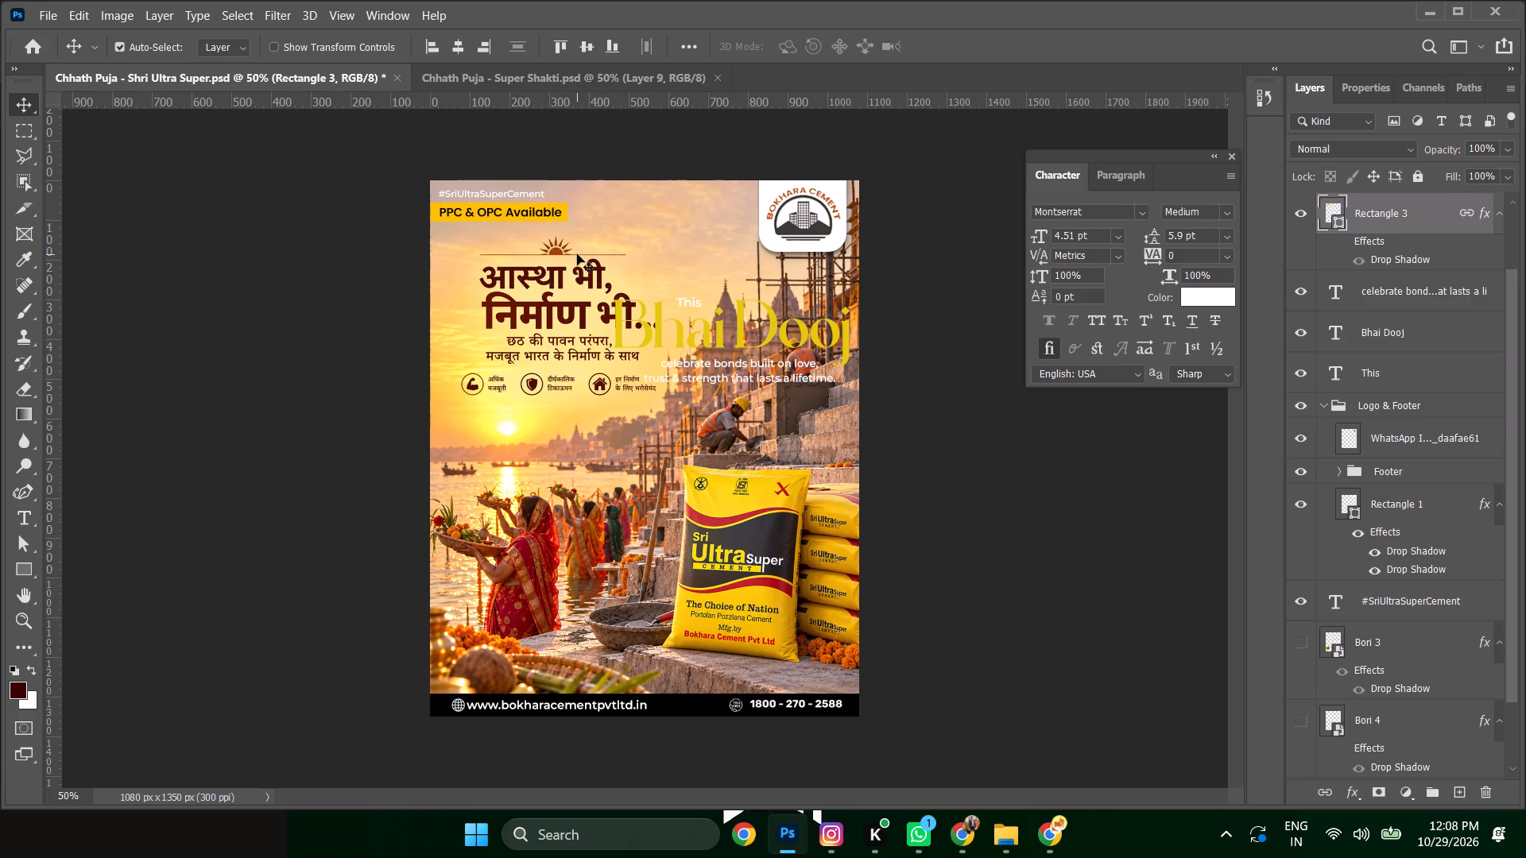
key(shift+Left)
key(Right)
key(Right)
key(Right)
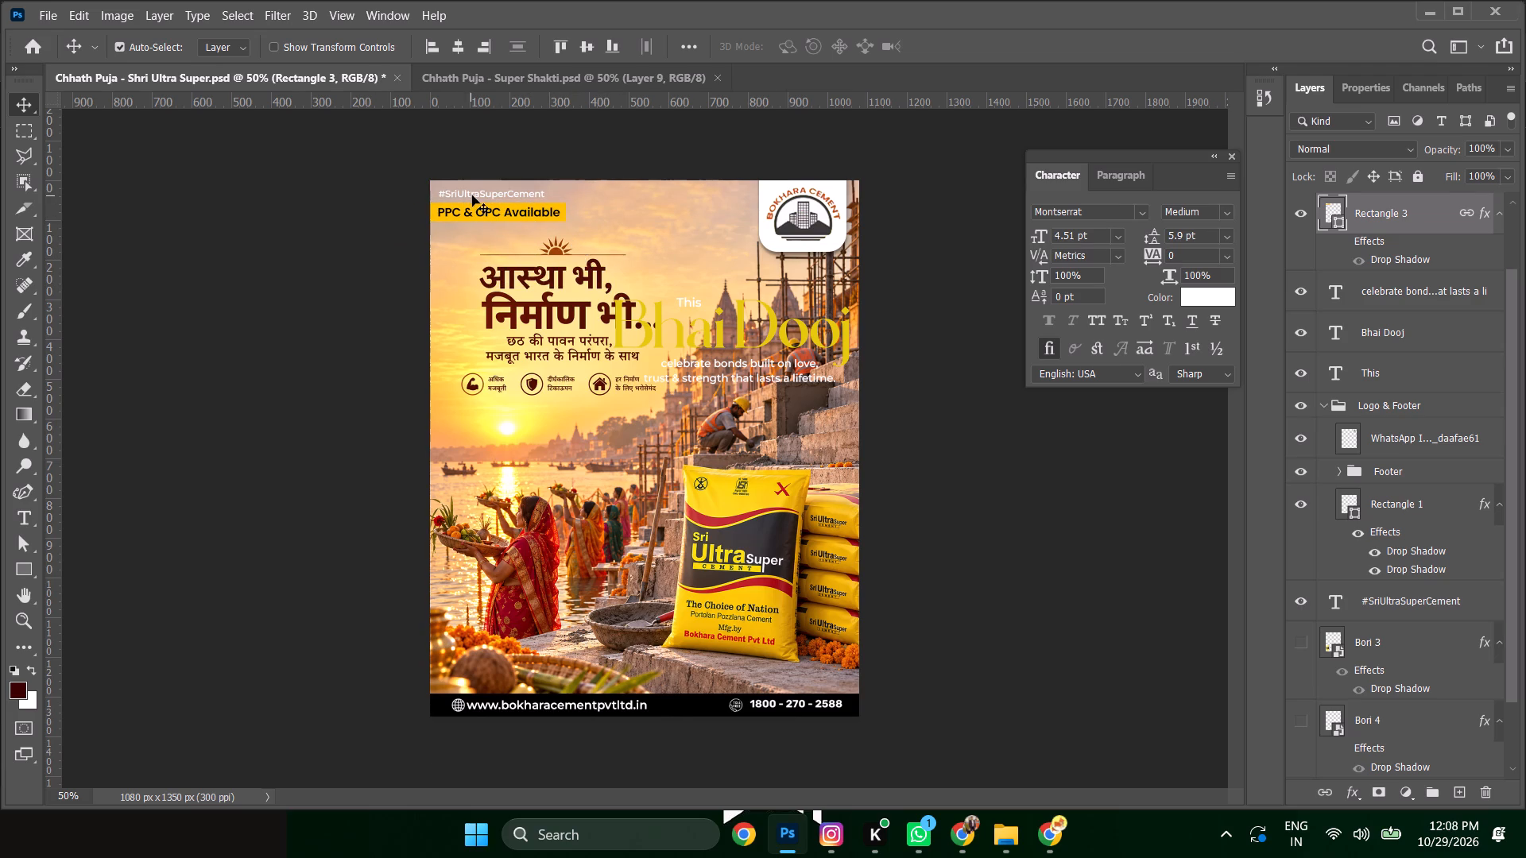
click(472, 195)
key(Down)
key(Down)
key(Down)
key(Down)
key(Down)
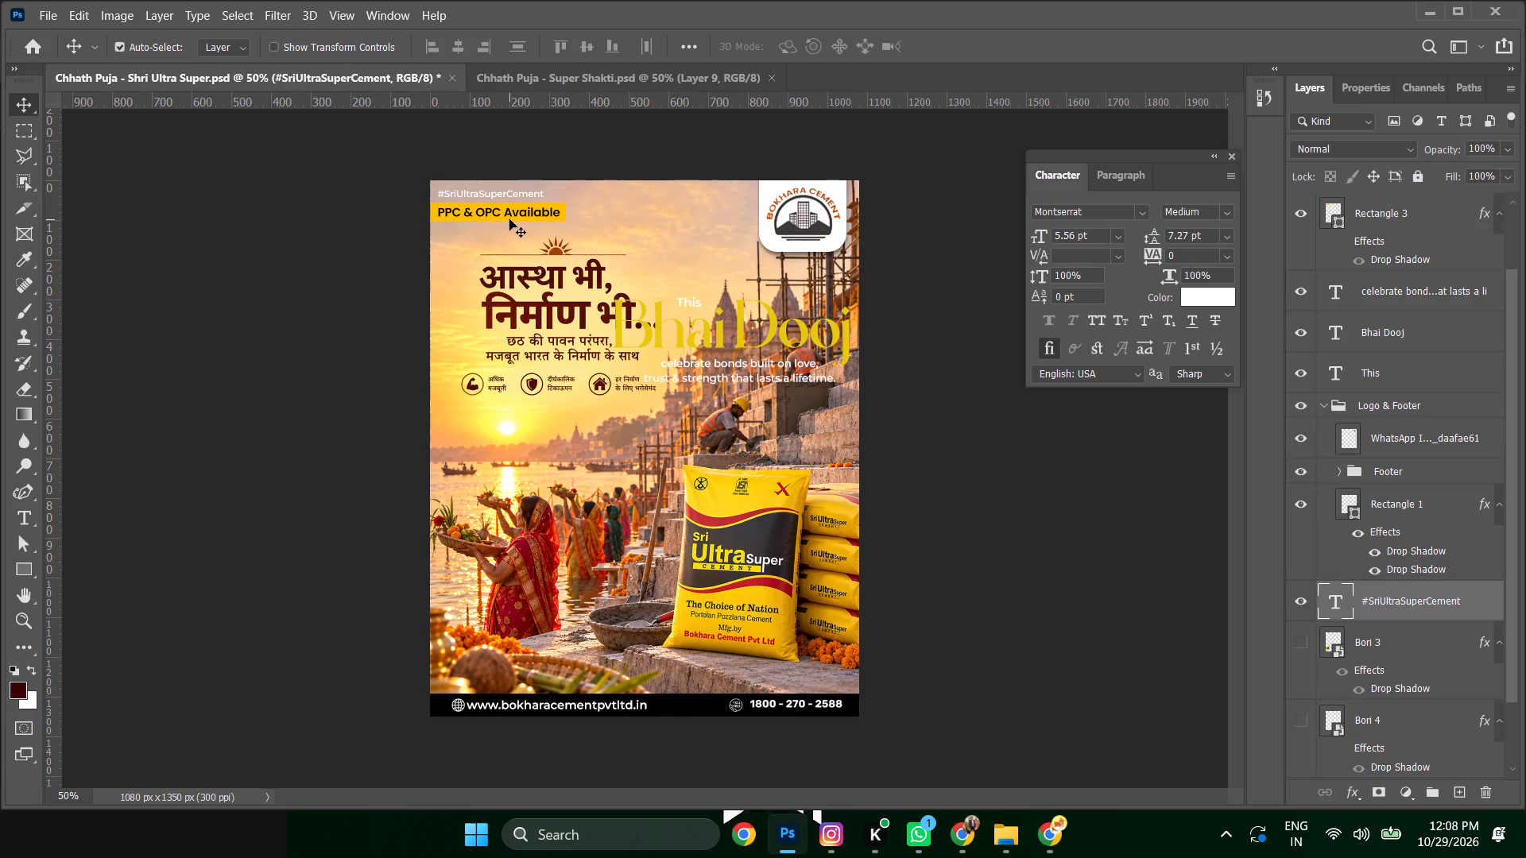
Link the #SriUltraSuperCement hashtag with the PPC & OPC Available label and nudge the pair slightly within the poster's top-left corner.
shift+click(515, 212)
key(shift+Down)
right_click(515, 212)
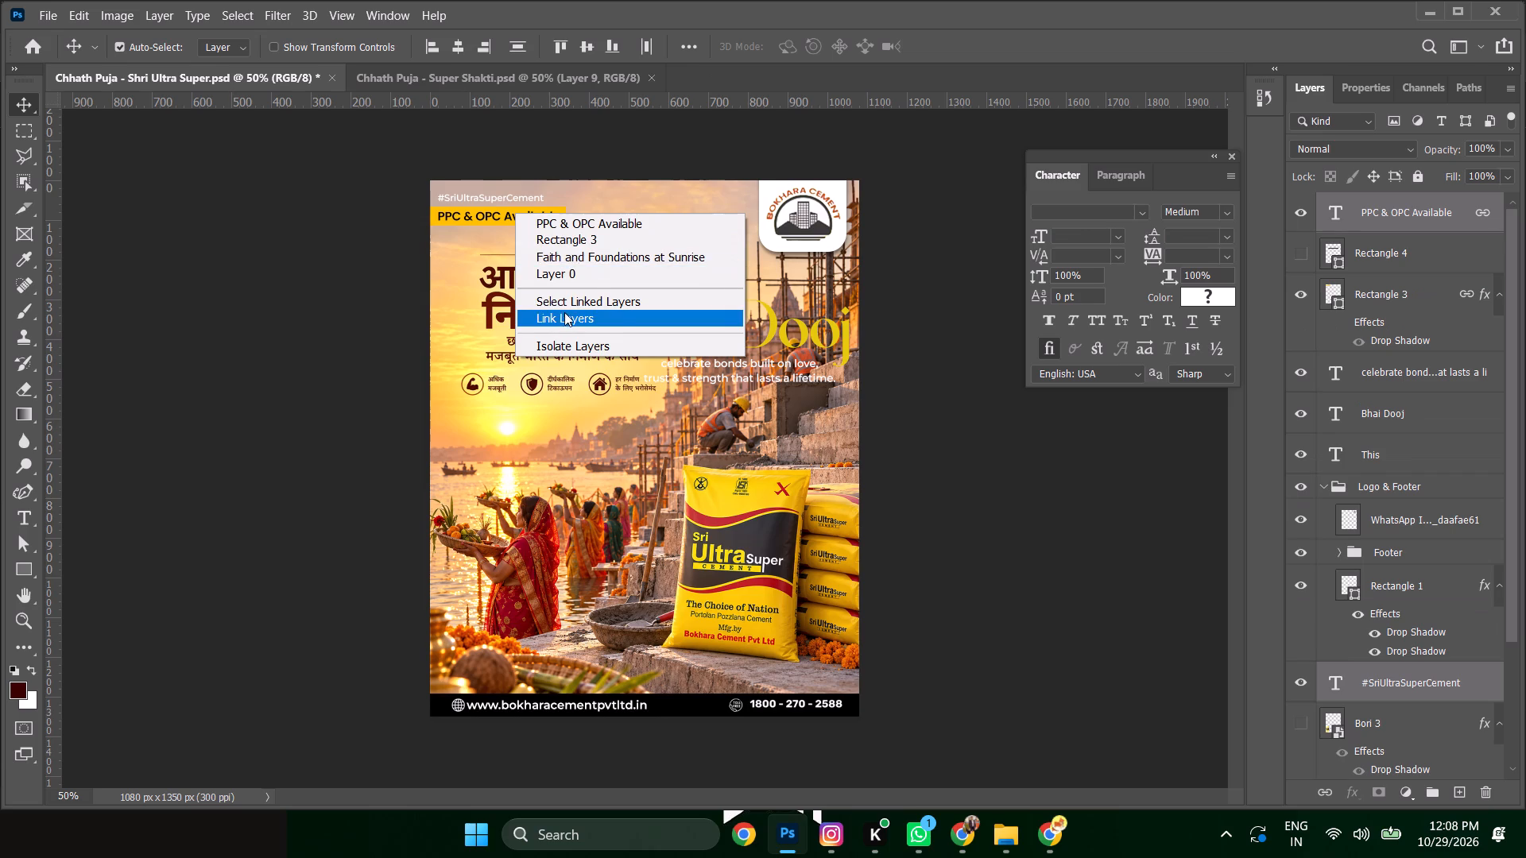
click(563, 318)
key(Up)
key(Up)
Nudge the Bokhara Cement logo and its white plate about 10 px inward from the poster's right edge.
click(800, 223)
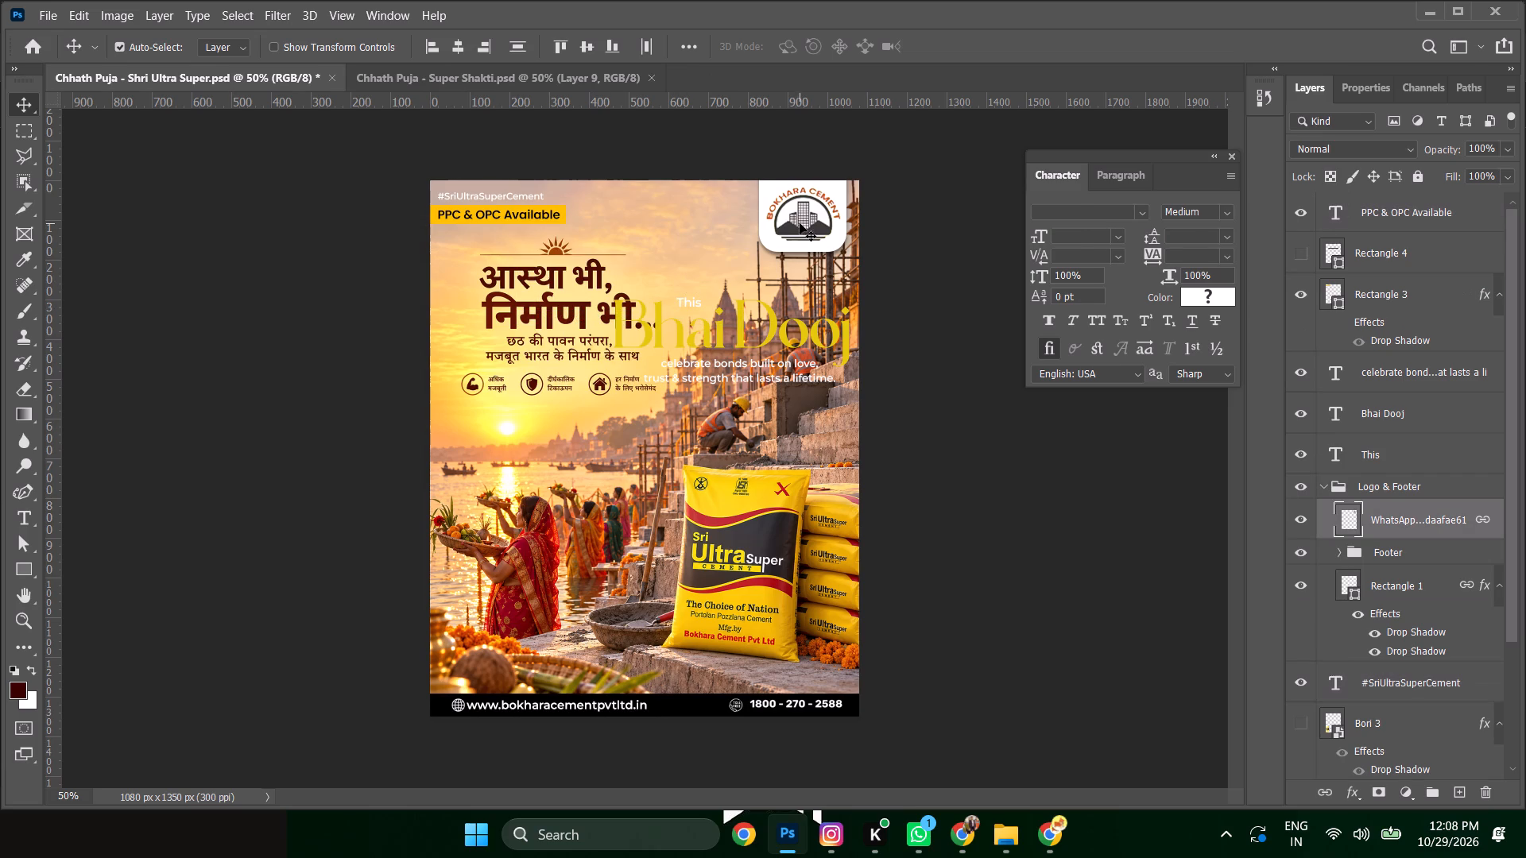
key(shift+Down)
key(shift+Down)
key(shift+Down)
key(shift+Down)
key(shift+Up)
key(shift+Up)
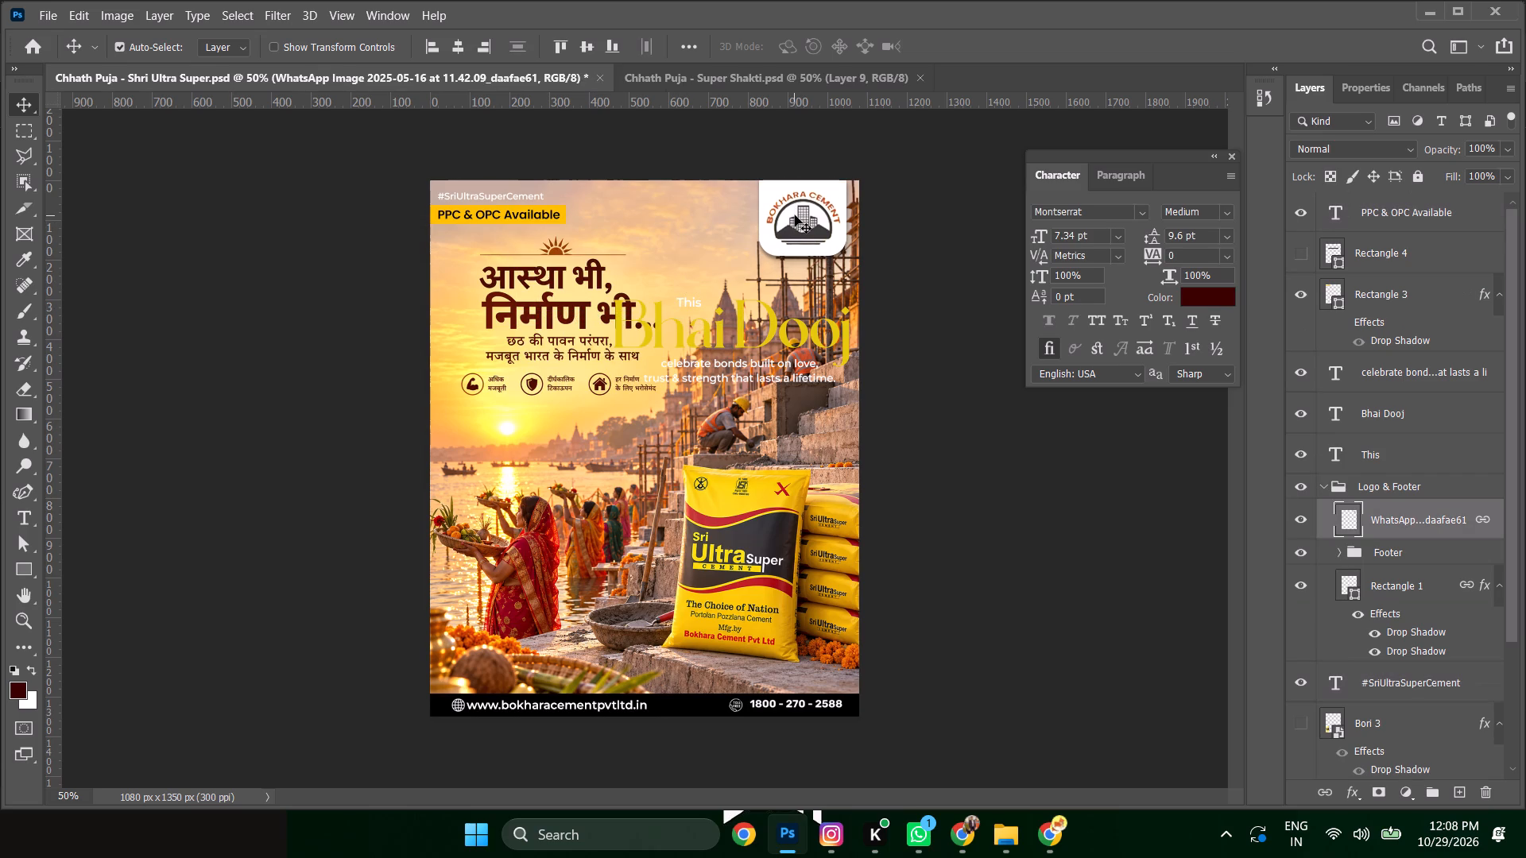
key(shift+Left)
key(shift+Up)
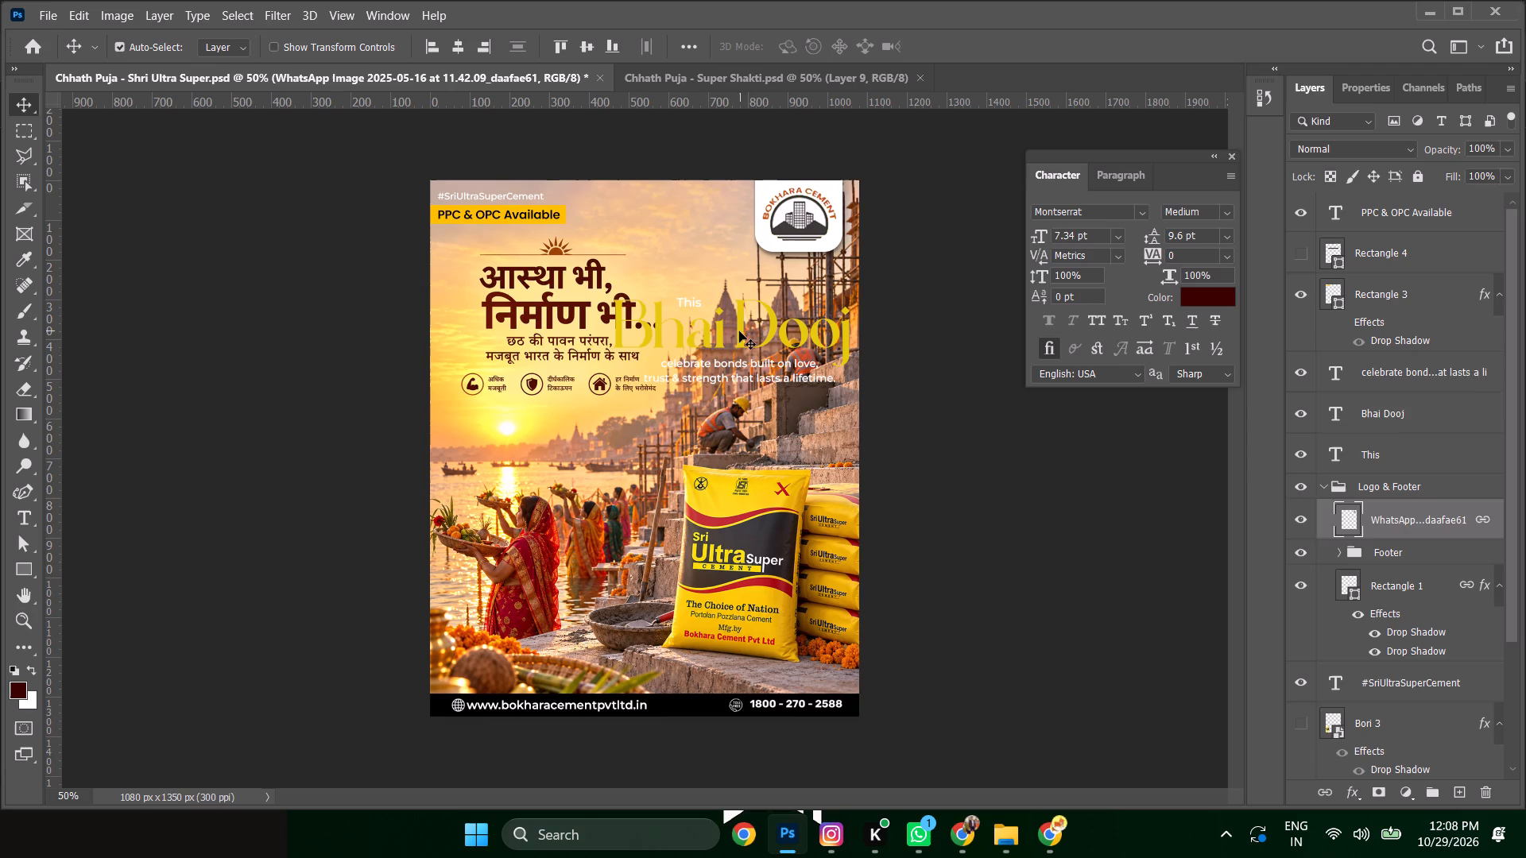
Shift the linked Bhai Dooj greeting text over the artwork and delete the yellow Bhai Dooj title.
drag(739, 331, 733, 438)
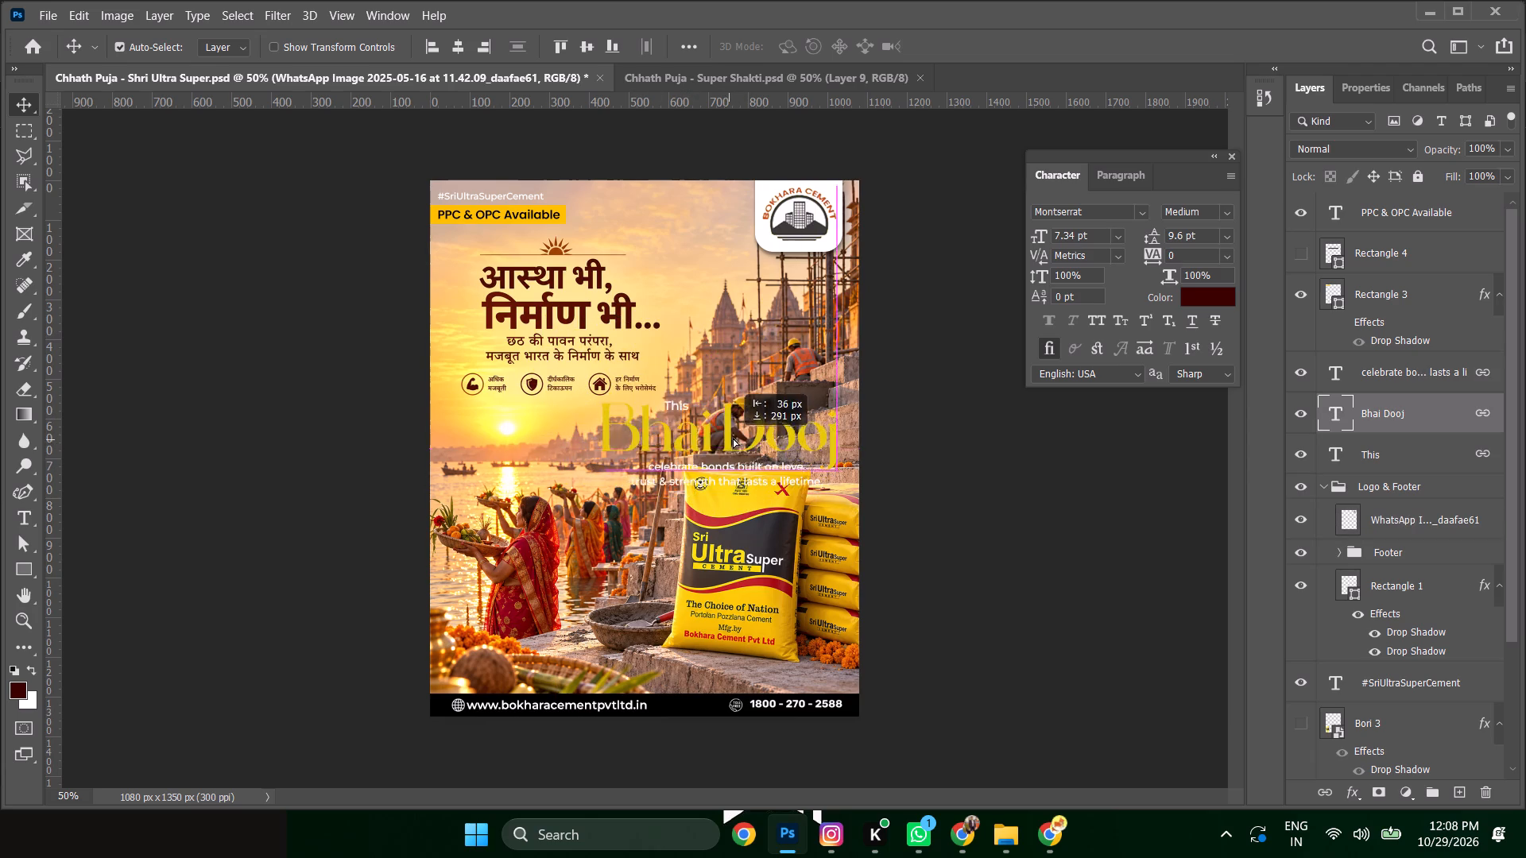
drag(733, 438, 636, 357)
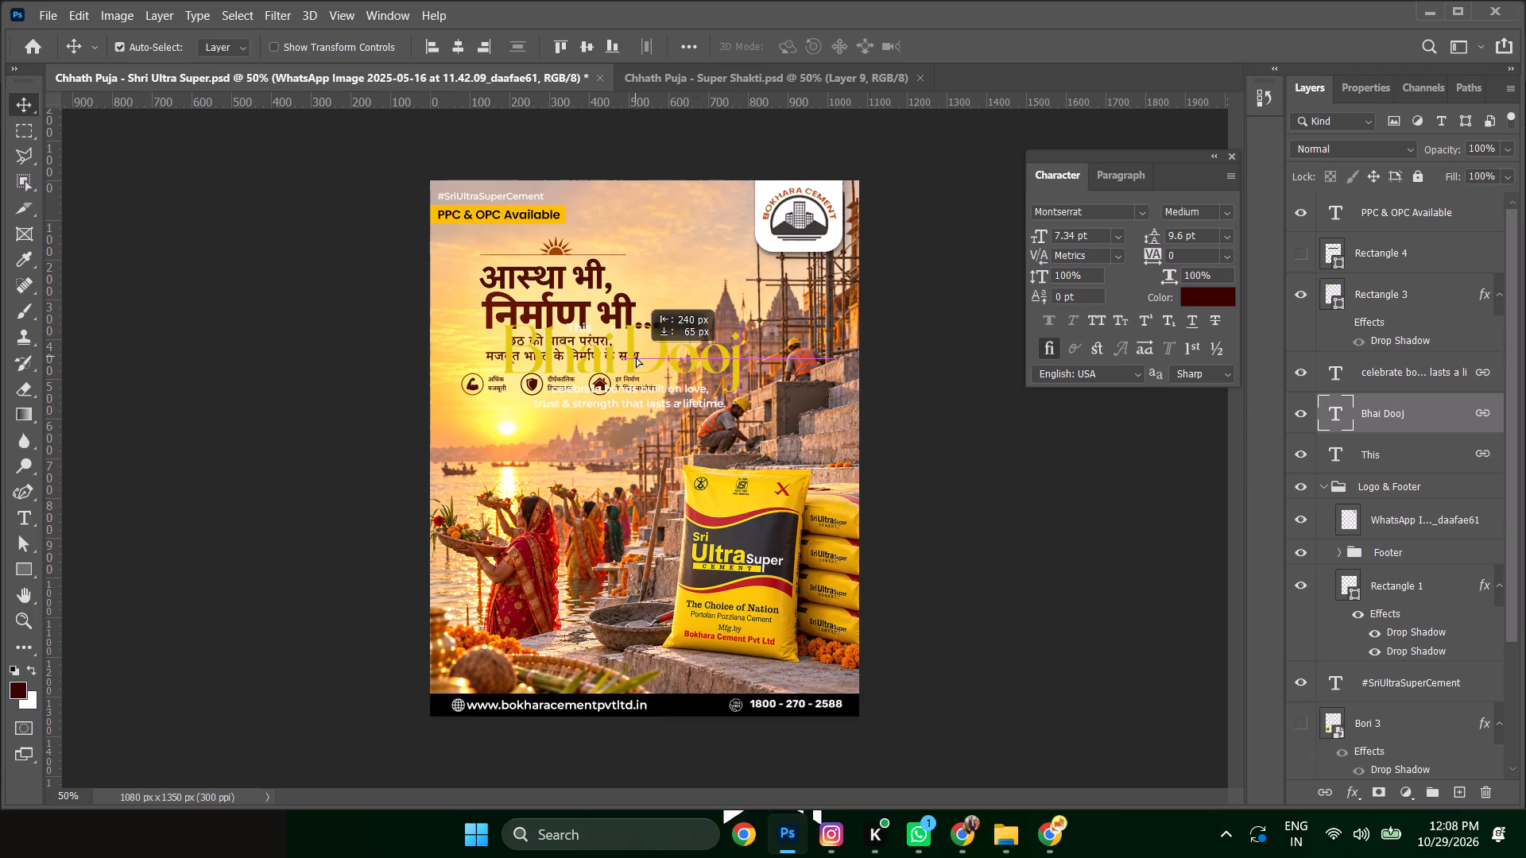
drag(636, 357, 779, 380)
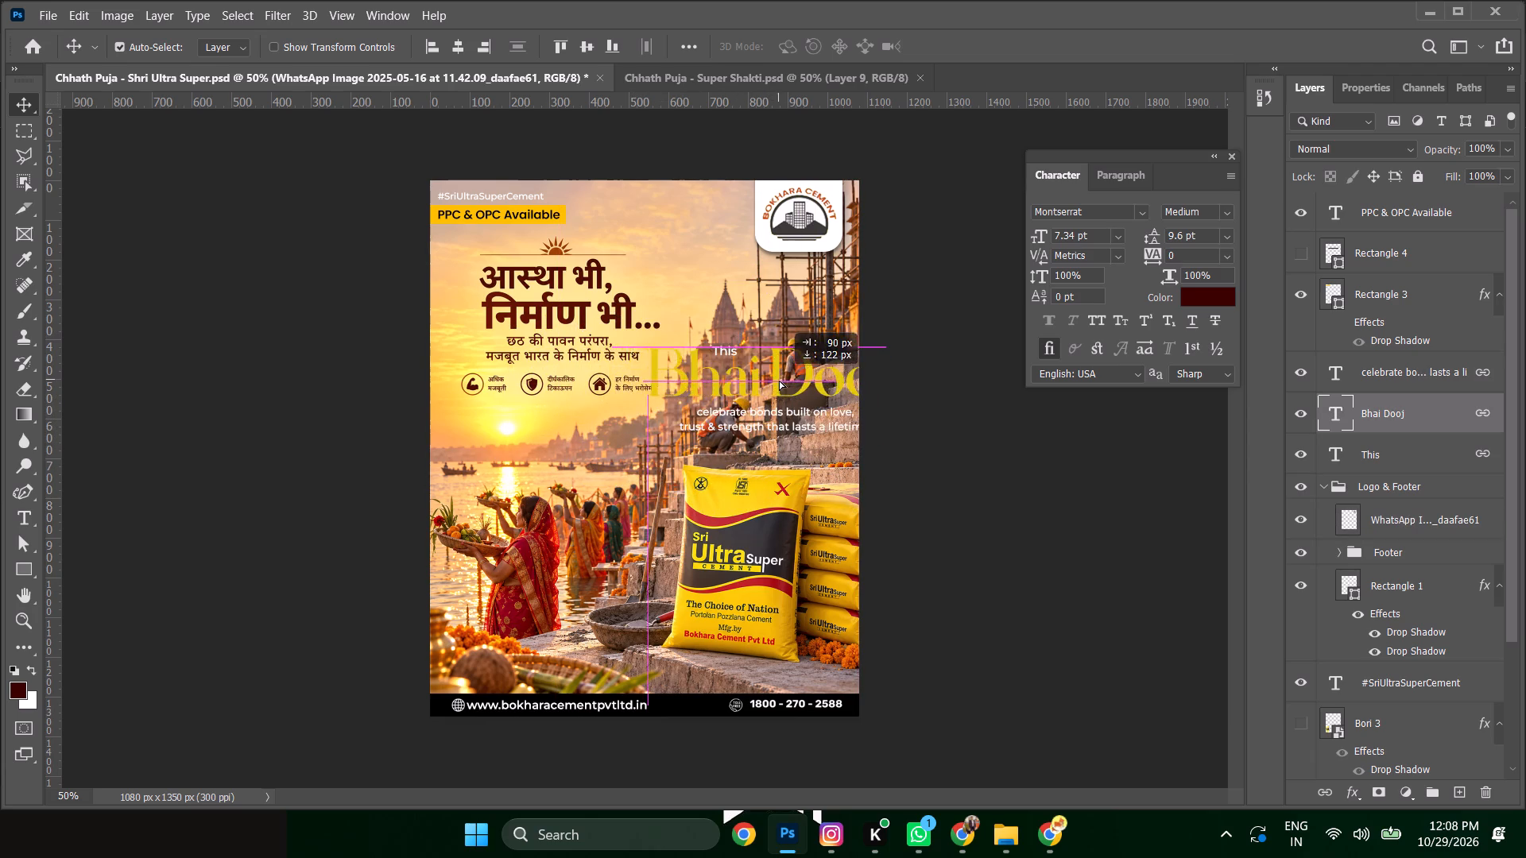
drag(779, 380, 807, 337)
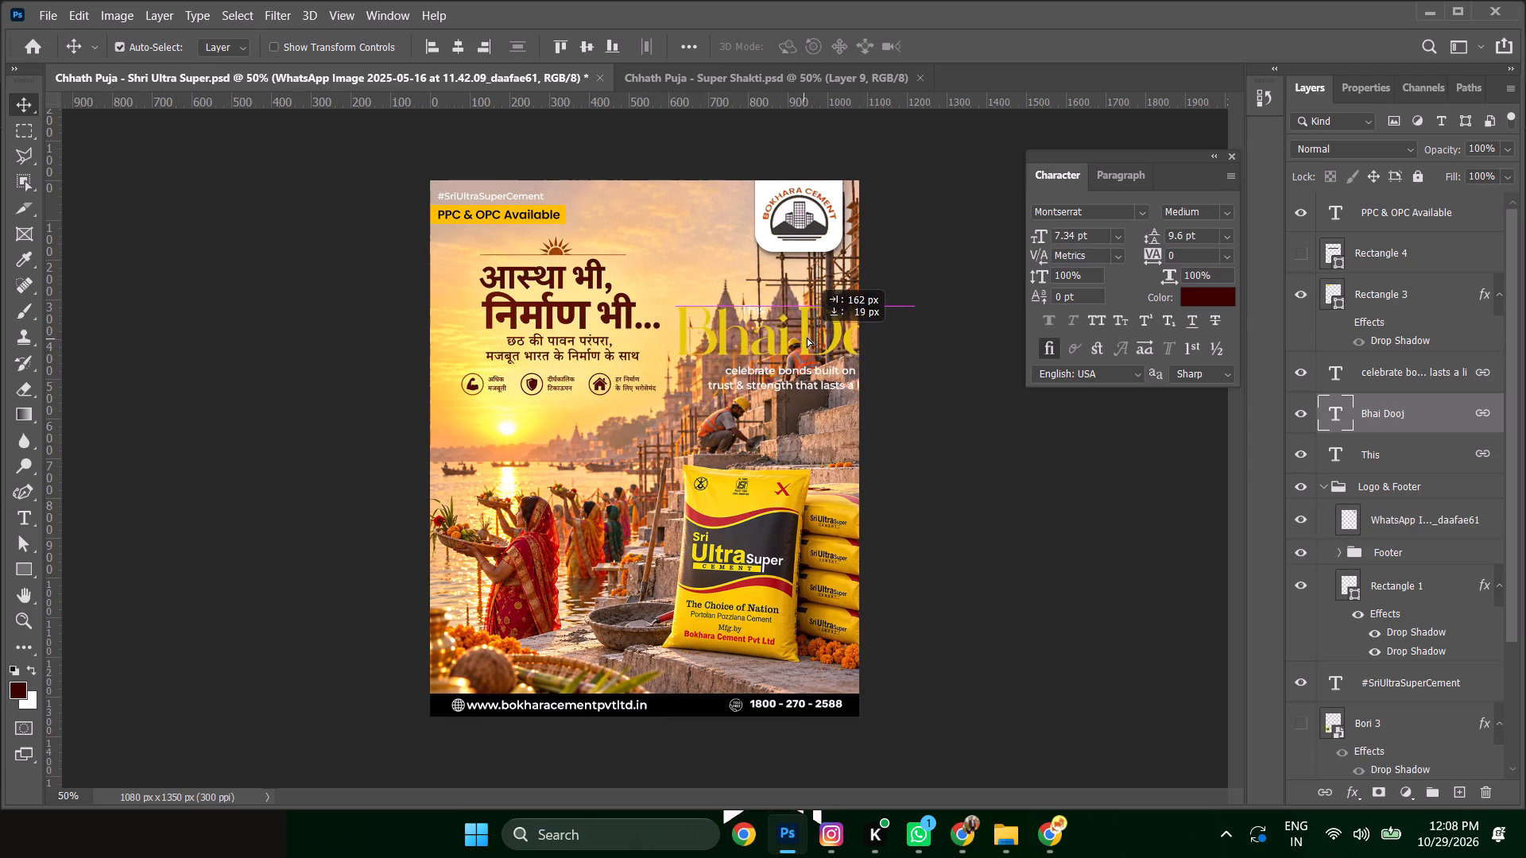
drag(807, 337, 628, 381)
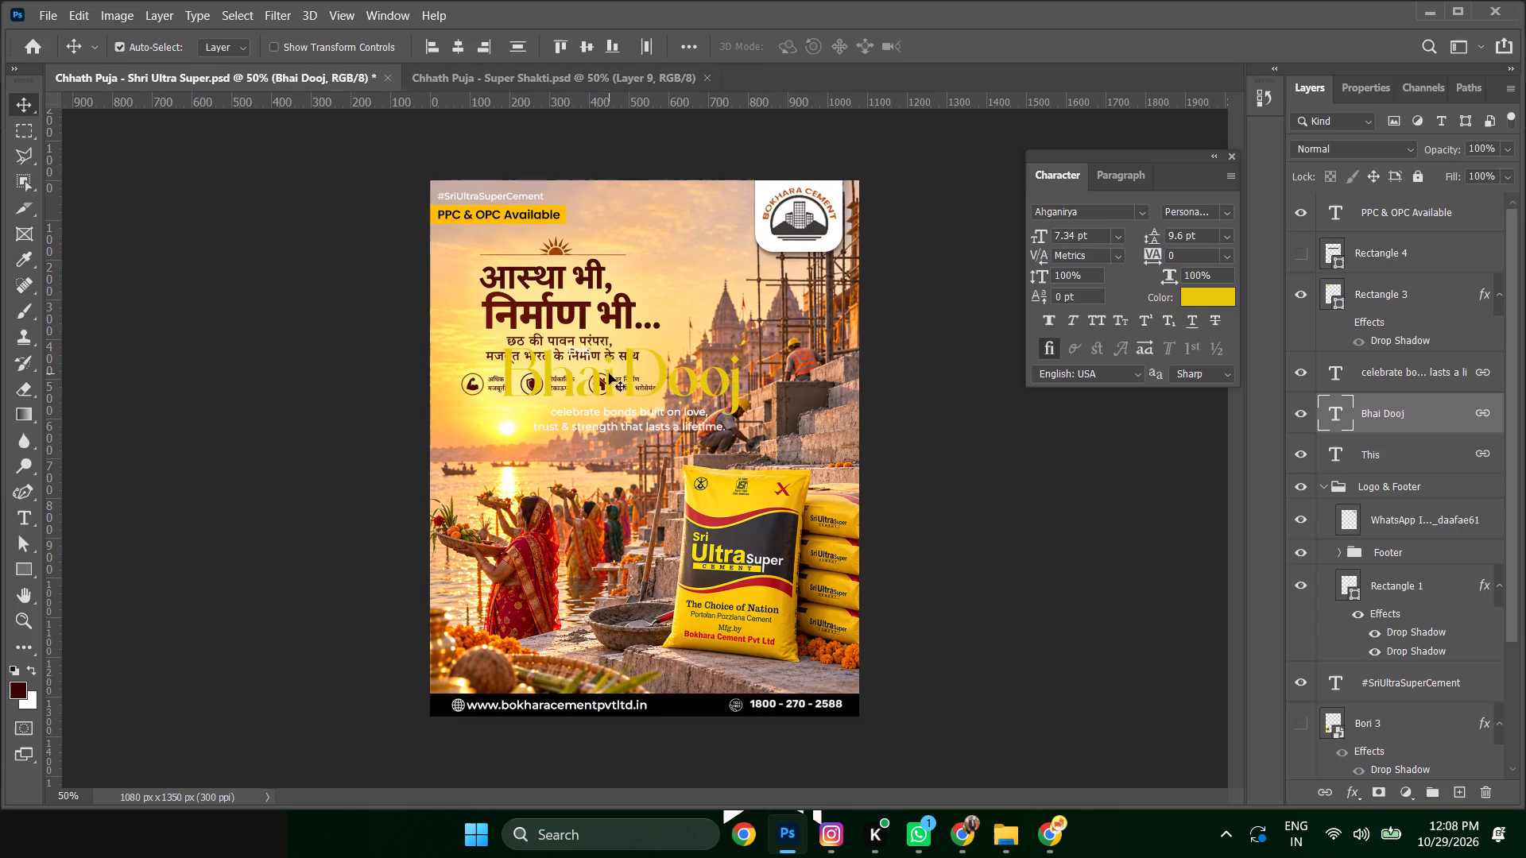
key(Delete)
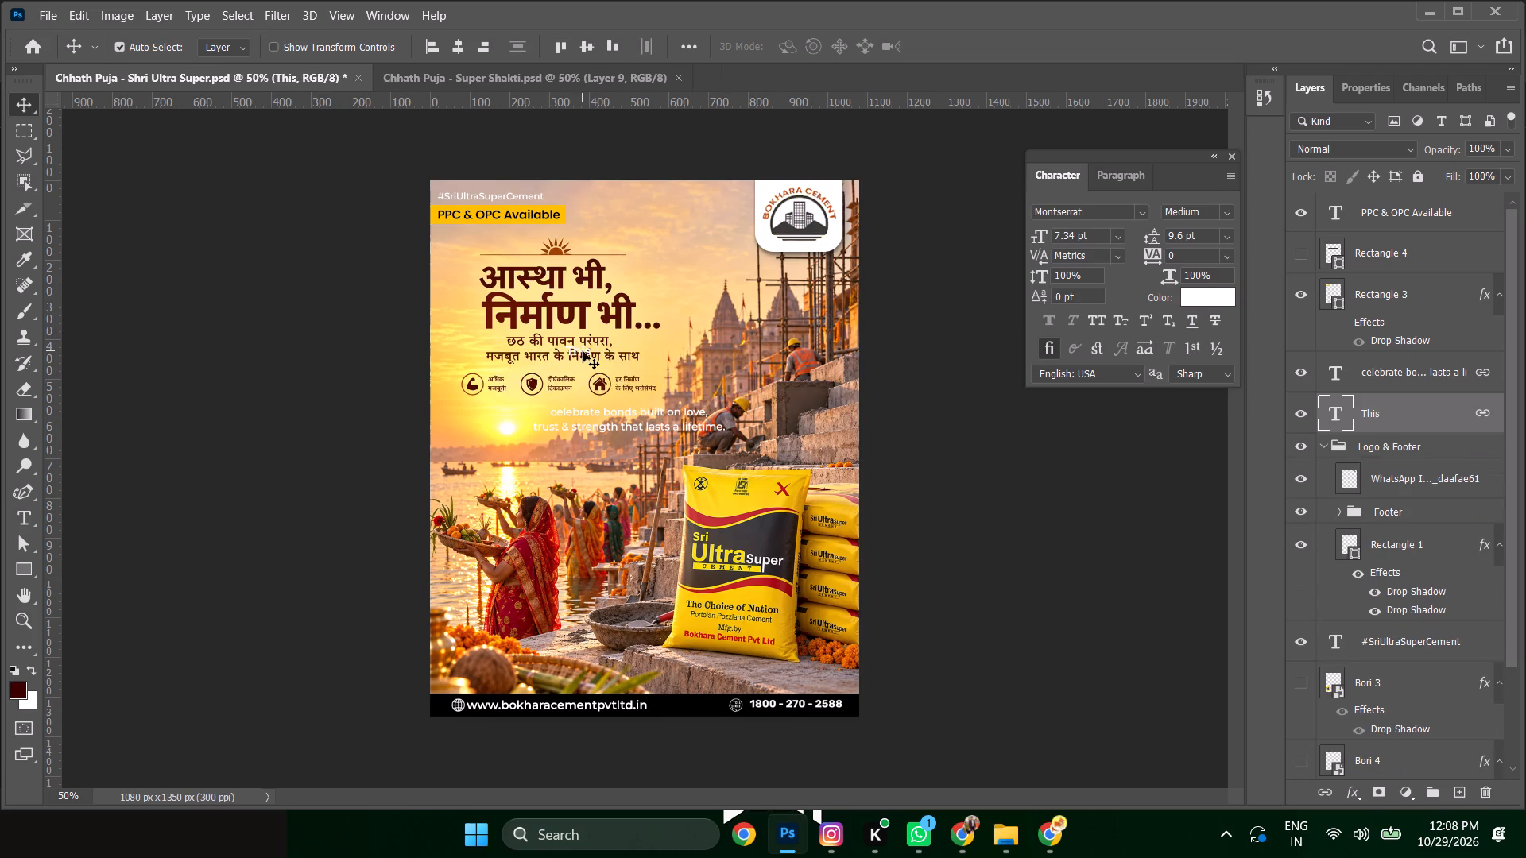
Delete the leftover This text layer from the Bhai Dooj greeting.
click(583, 351)
key(Delete)
Move the "celebrate bonds built on love" tagline left so it sits under the three feature icons.
drag(598, 415, 550, 418)
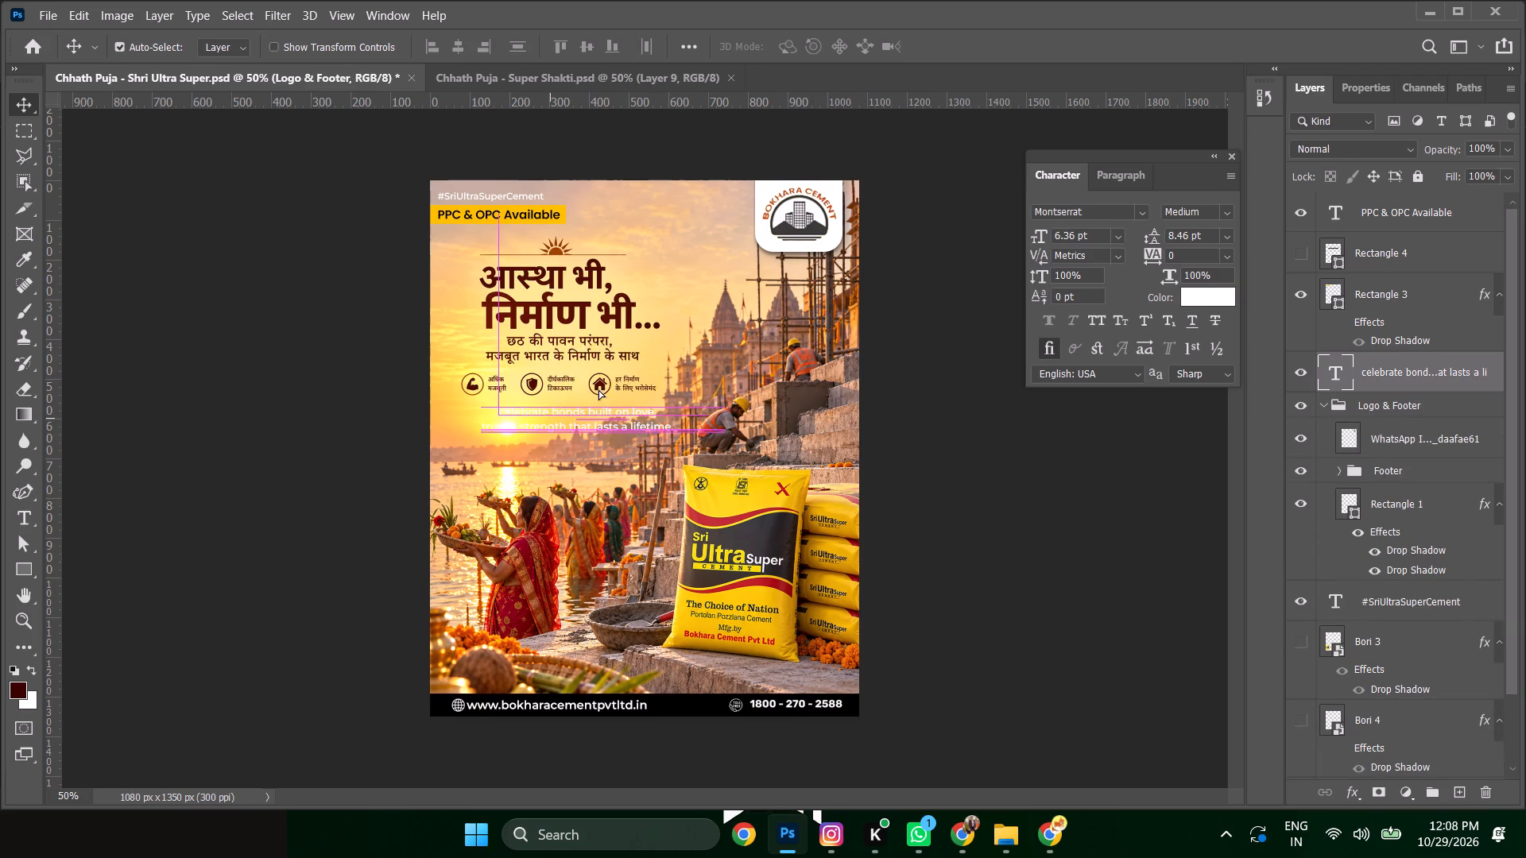
Recolour the #SriUltraSuperCement text to dark maroon 5b1202, sampled from the Hindi headline.
alt+scroll(488, 196, up, 5)
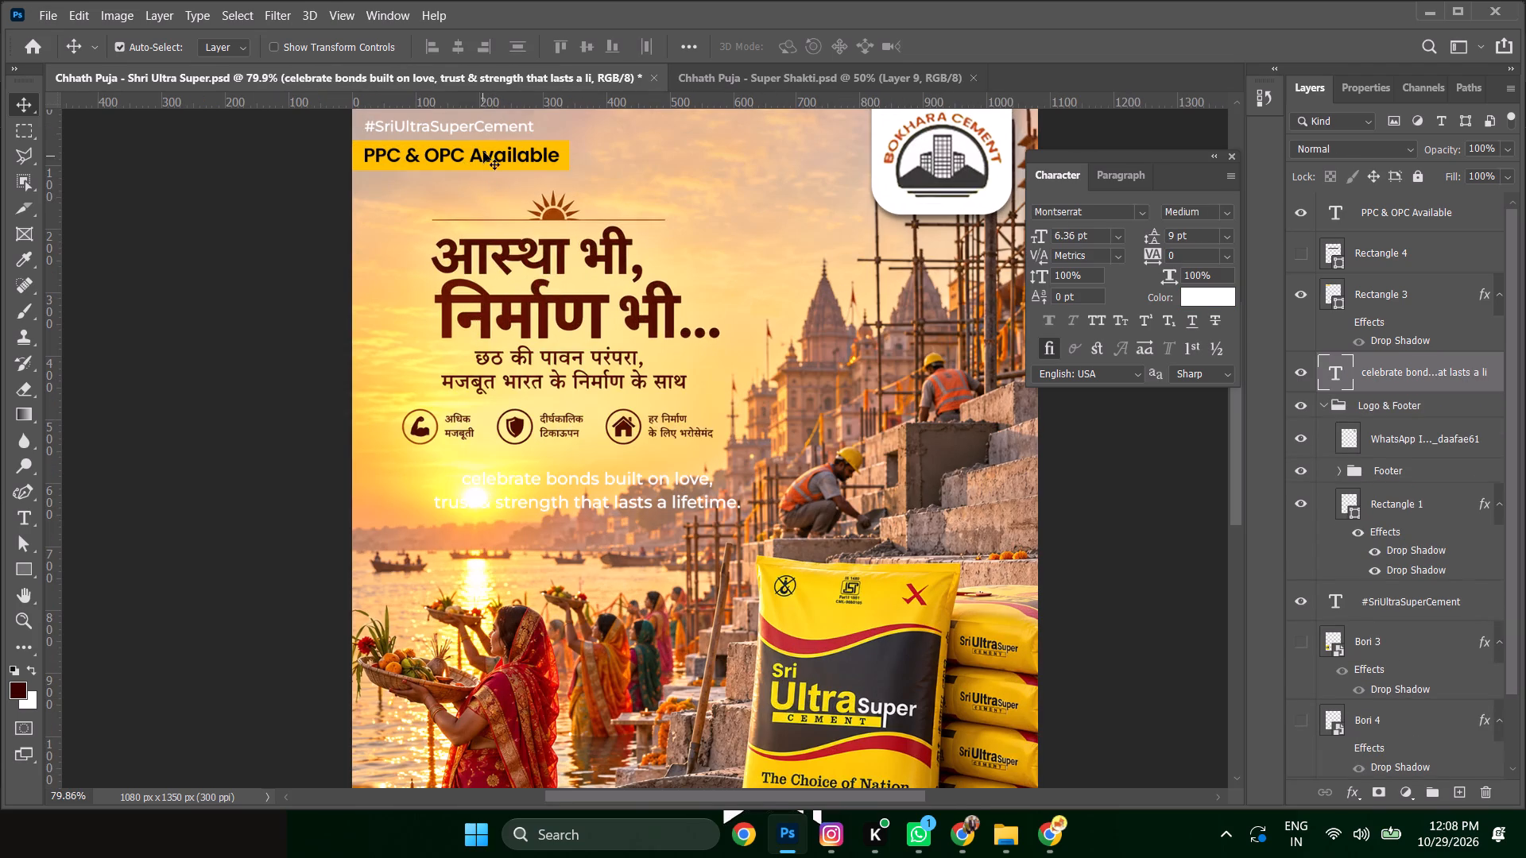
click(488, 129)
click(1197, 291)
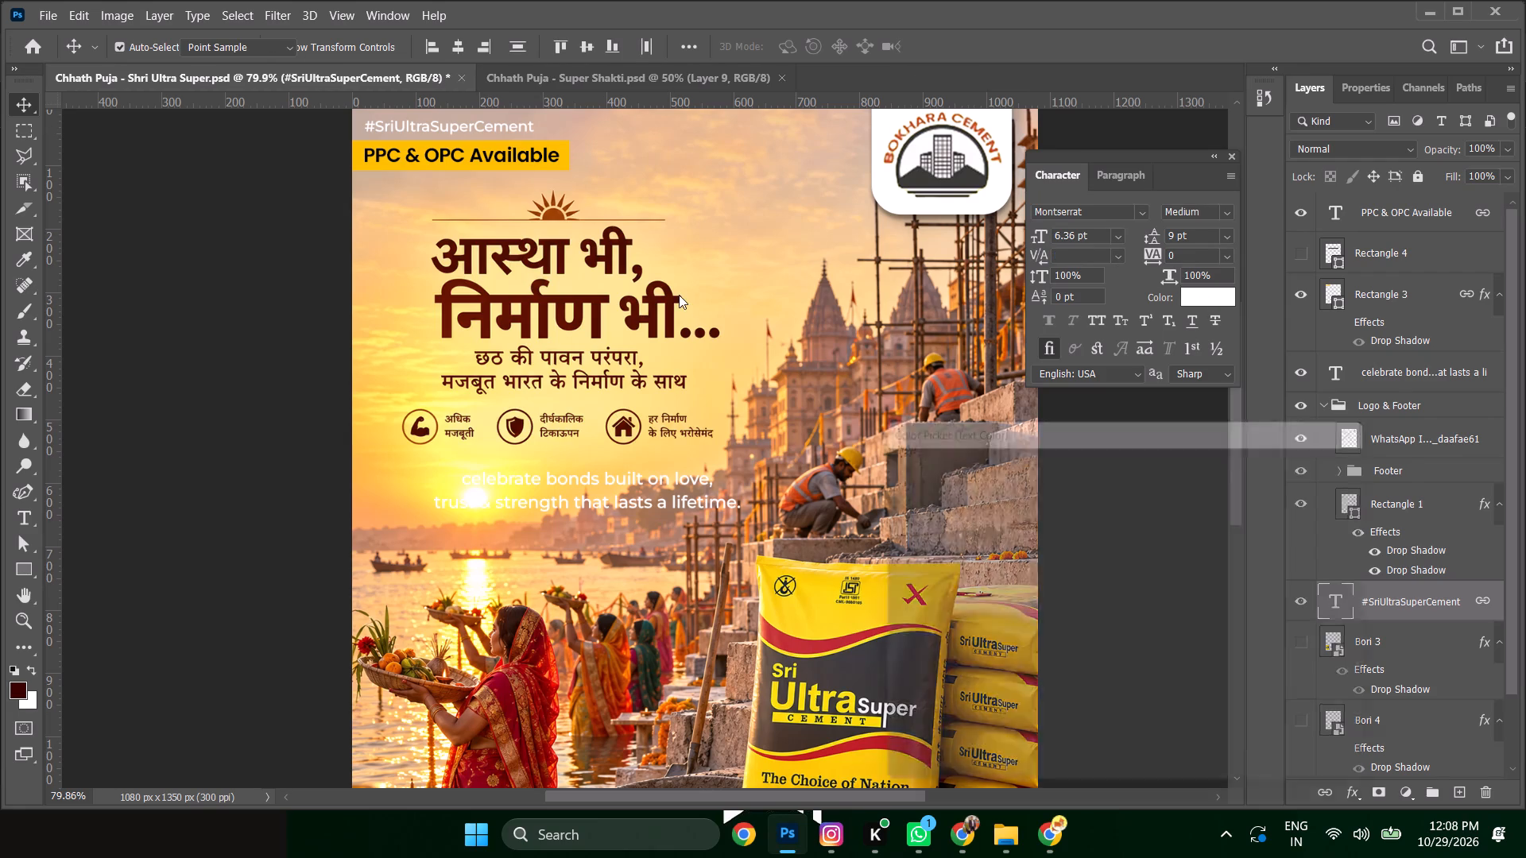
click(558, 298)
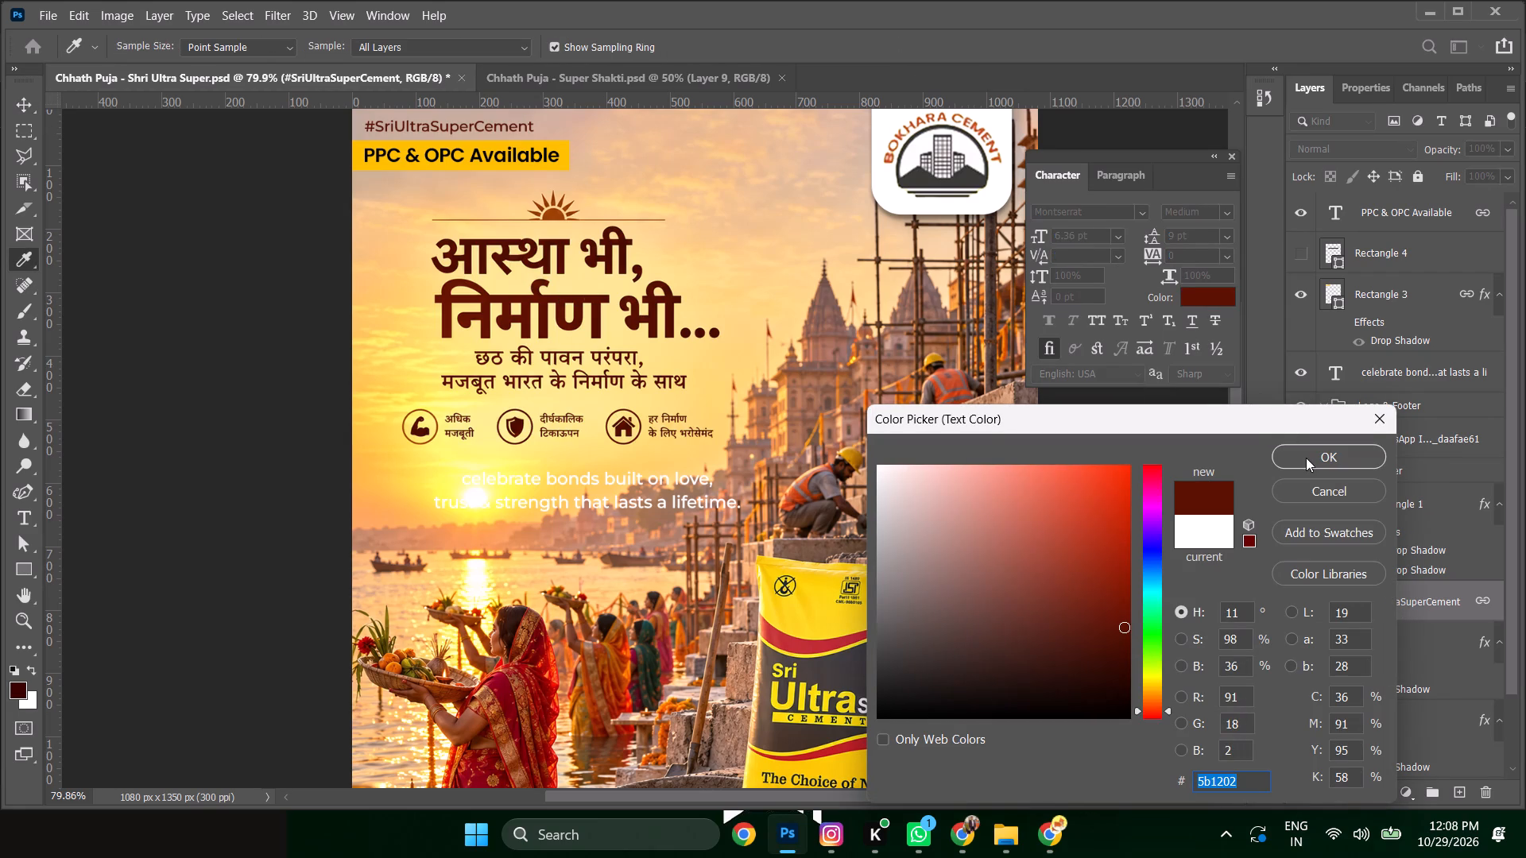
click(1307, 455)
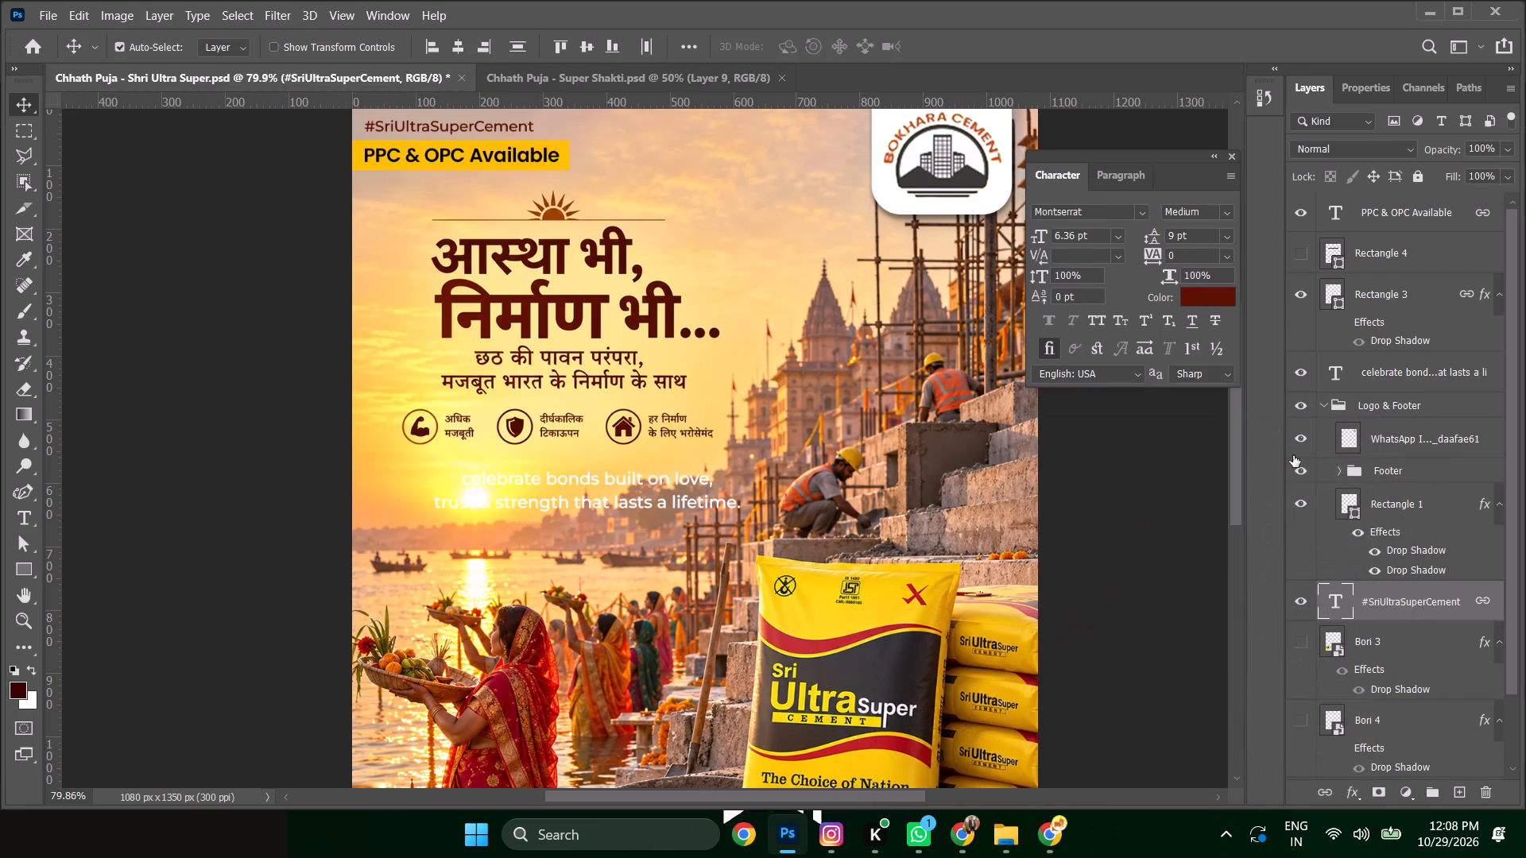
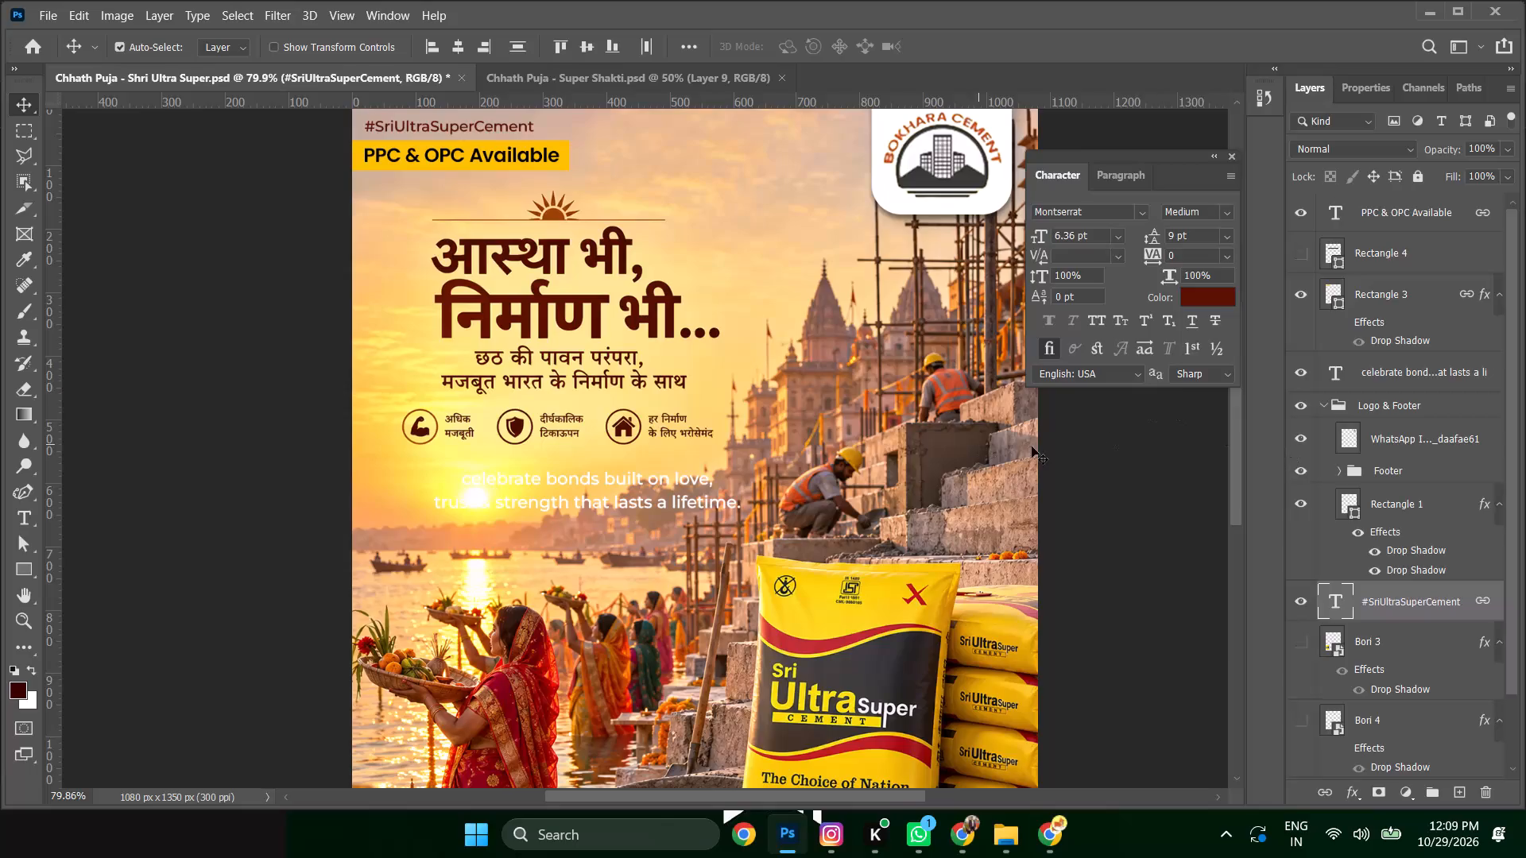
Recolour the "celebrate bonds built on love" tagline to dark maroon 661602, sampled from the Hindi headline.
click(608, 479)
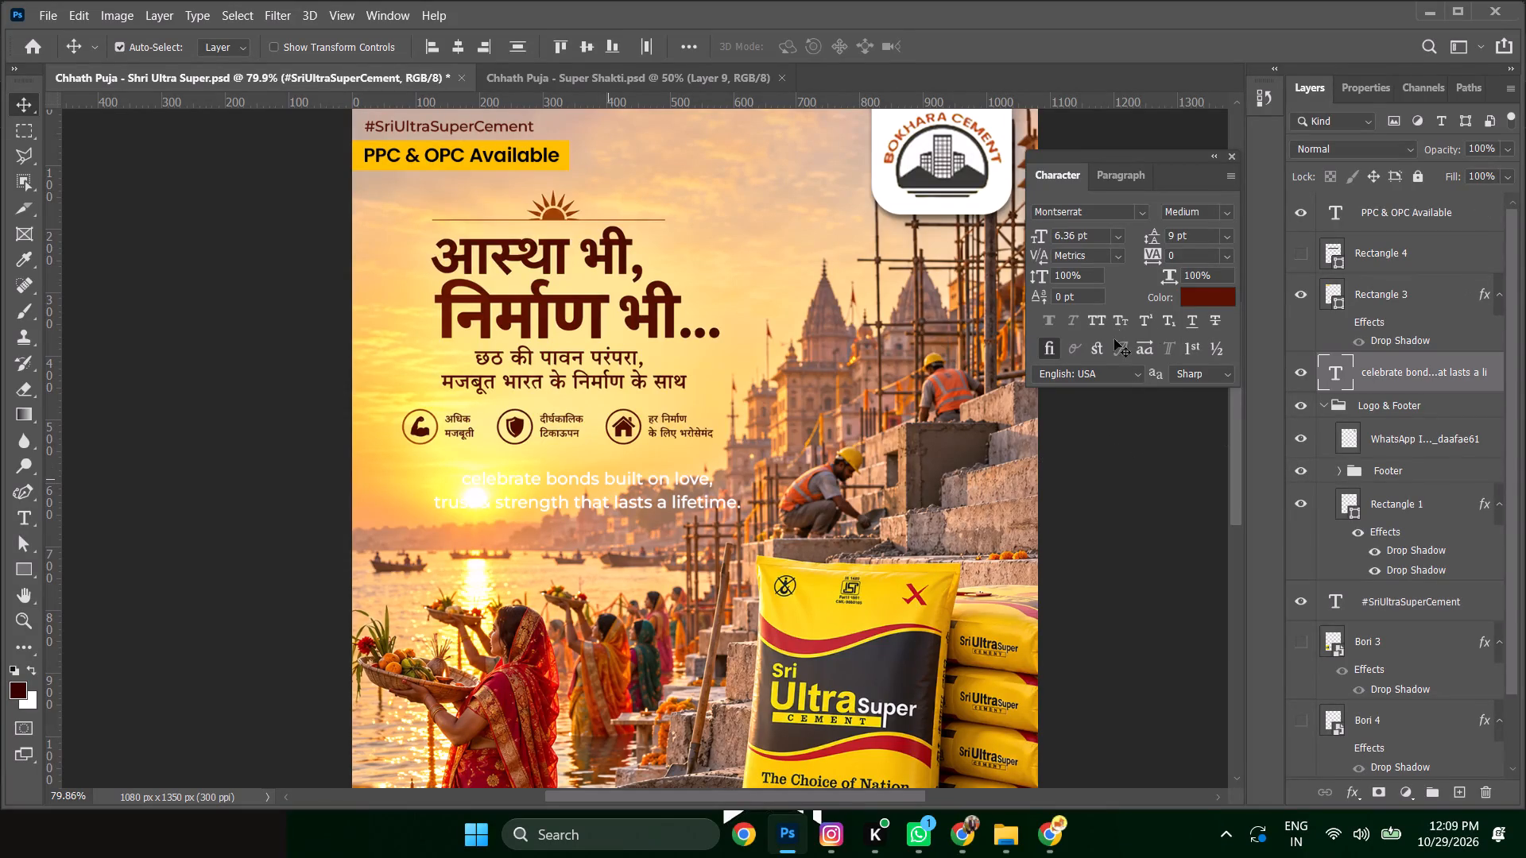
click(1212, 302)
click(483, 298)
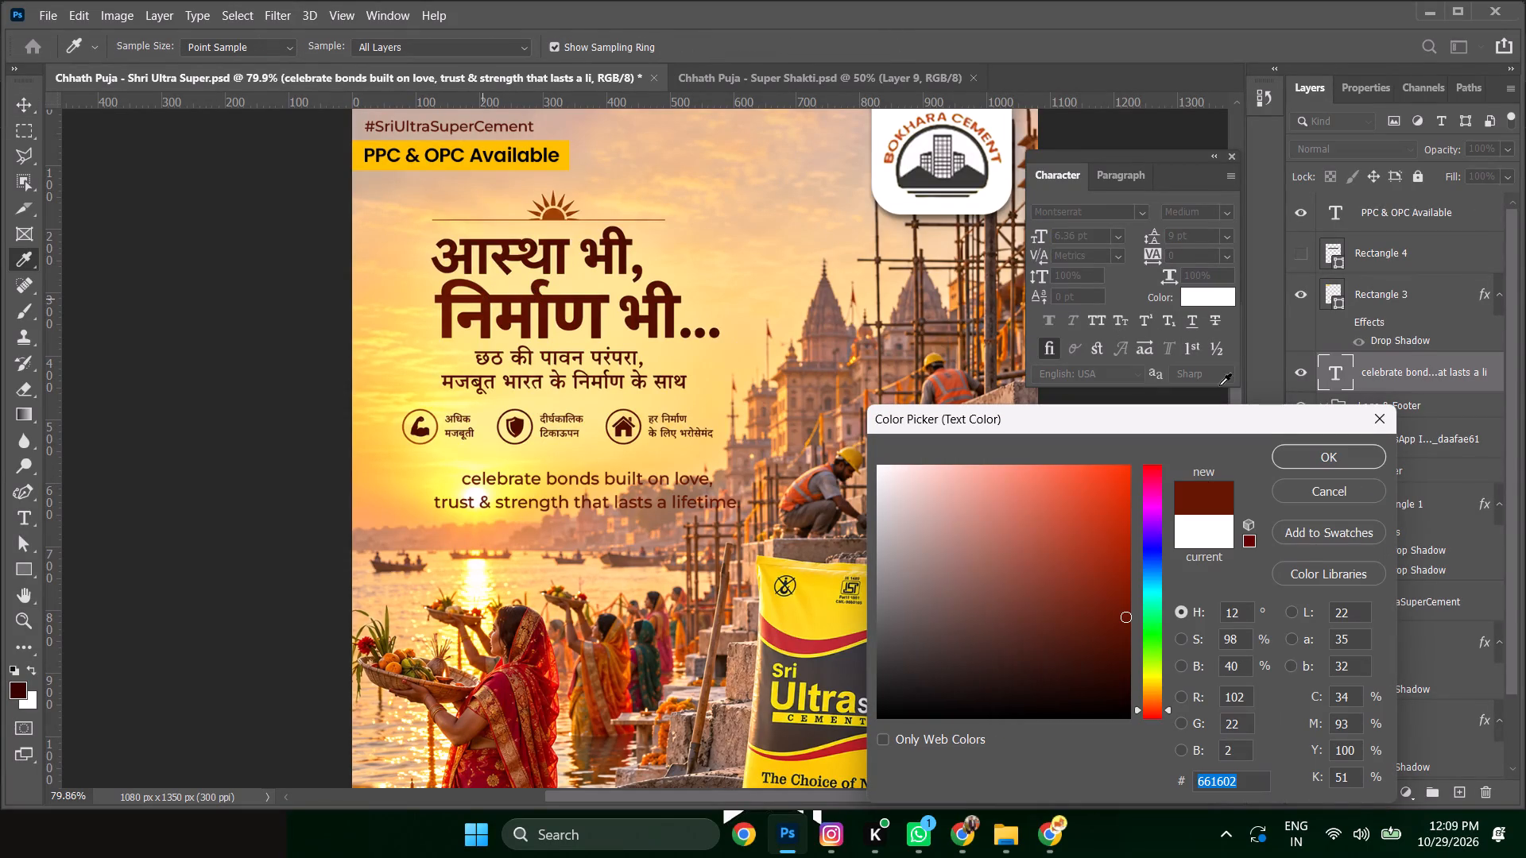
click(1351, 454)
Replace the tagline text with #HappyChhathPuja and shift it left beneath the feature icons.
double_click(572, 481)
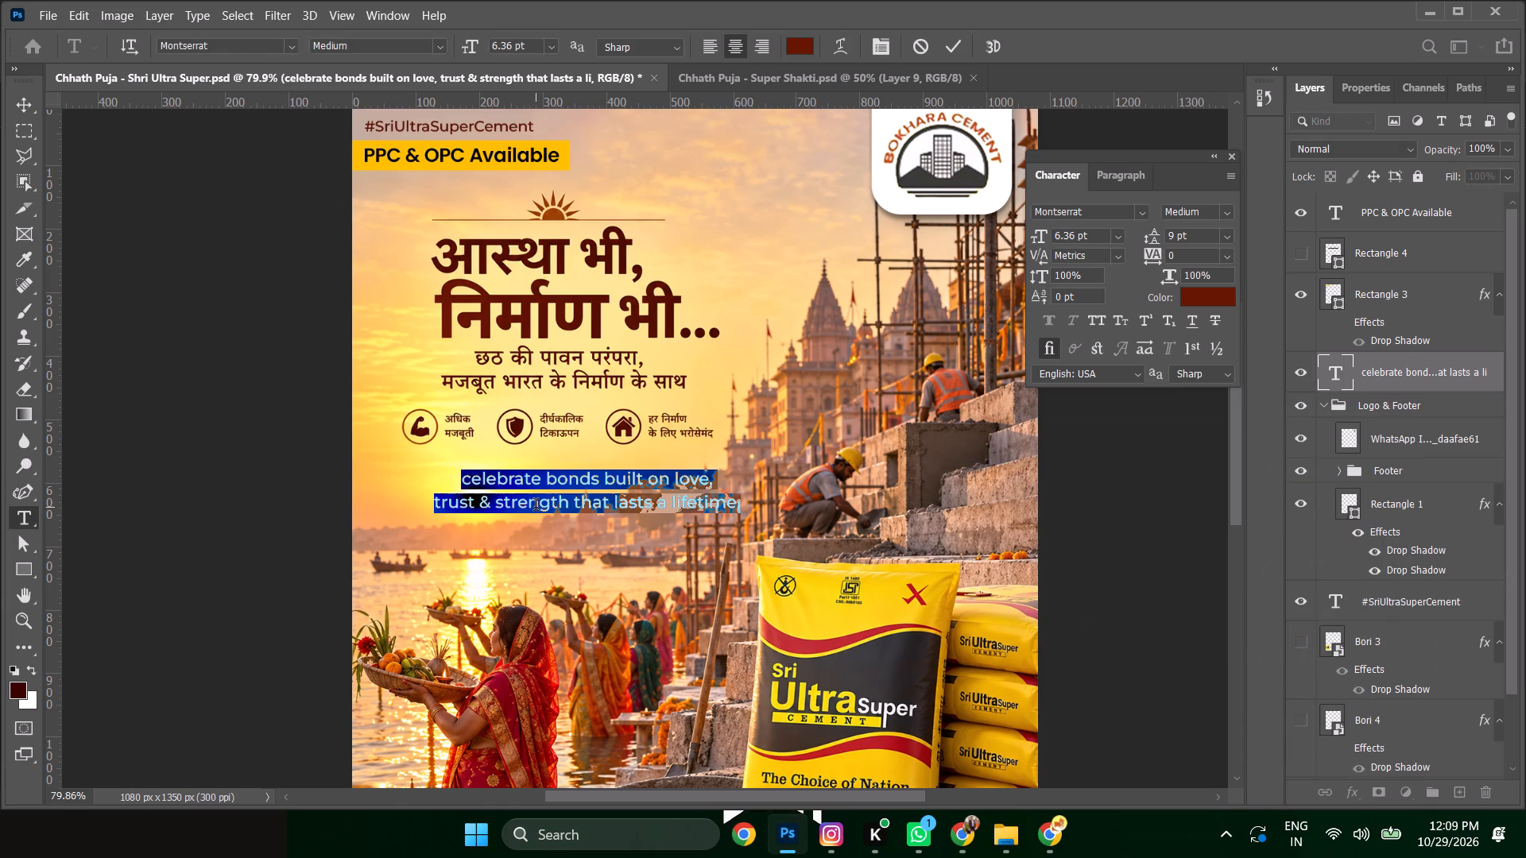
key(shift+numbersign)
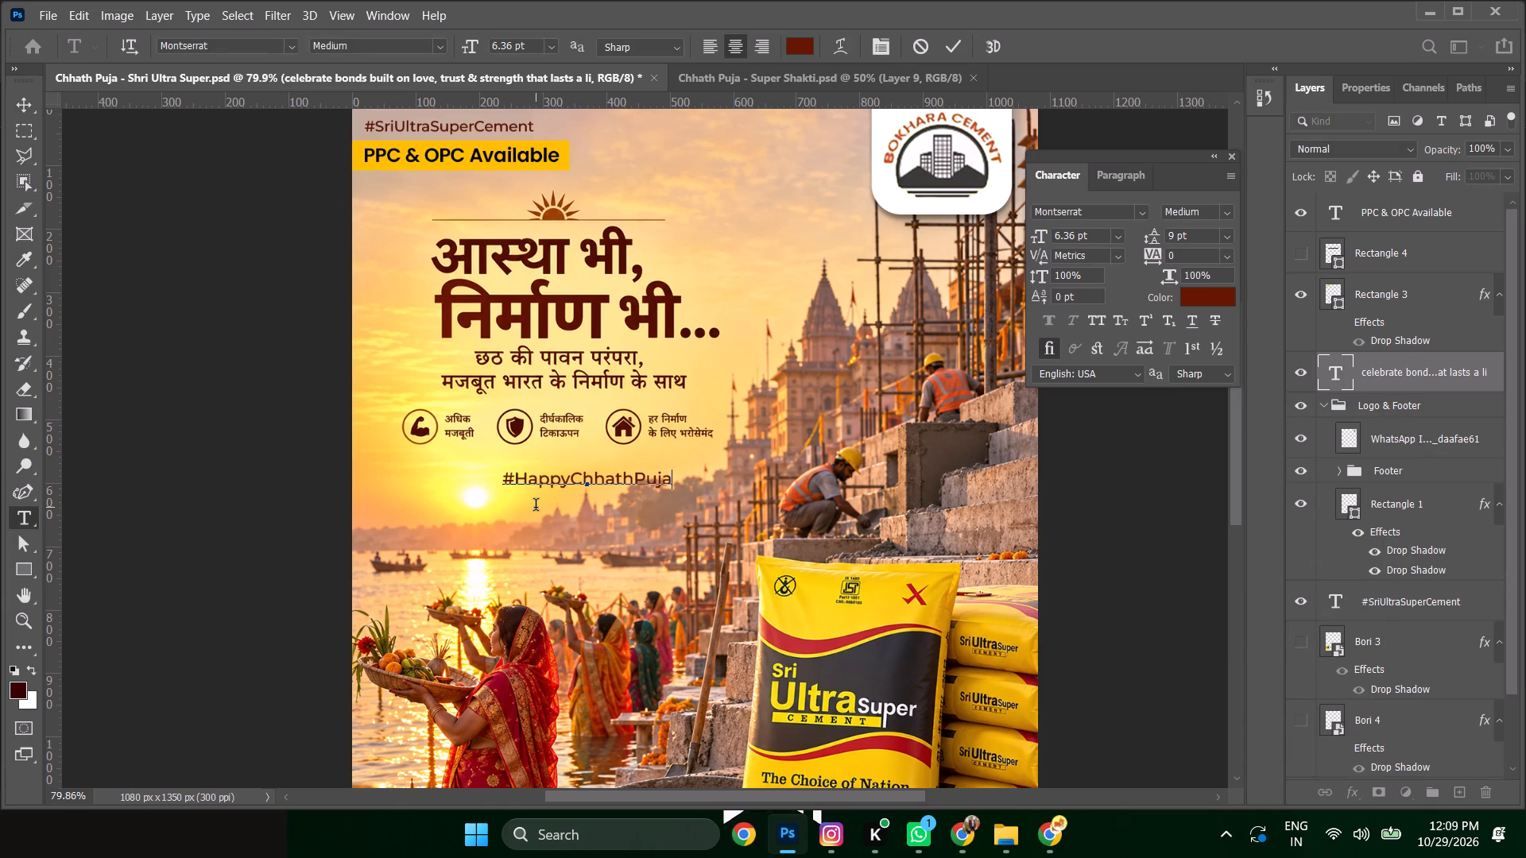
click(21, 99)
drag(602, 477, 558, 475)
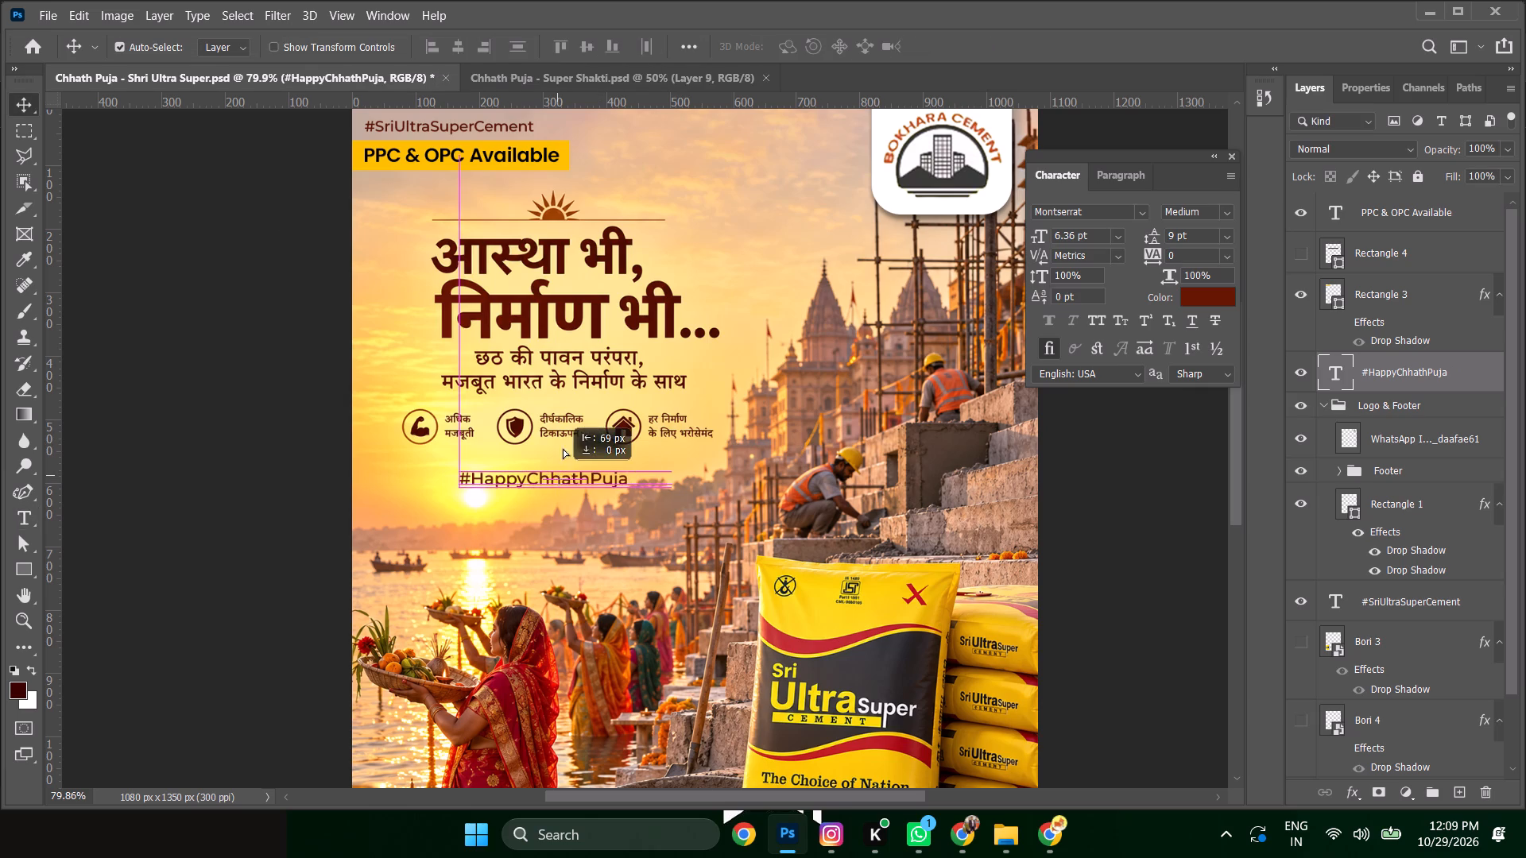
Remove the three feature icons and their Hindi captions from the background image using the Spot Healing Brush at size 70.
alt+scroll(539, 415, up, 8)
click(545, 412)
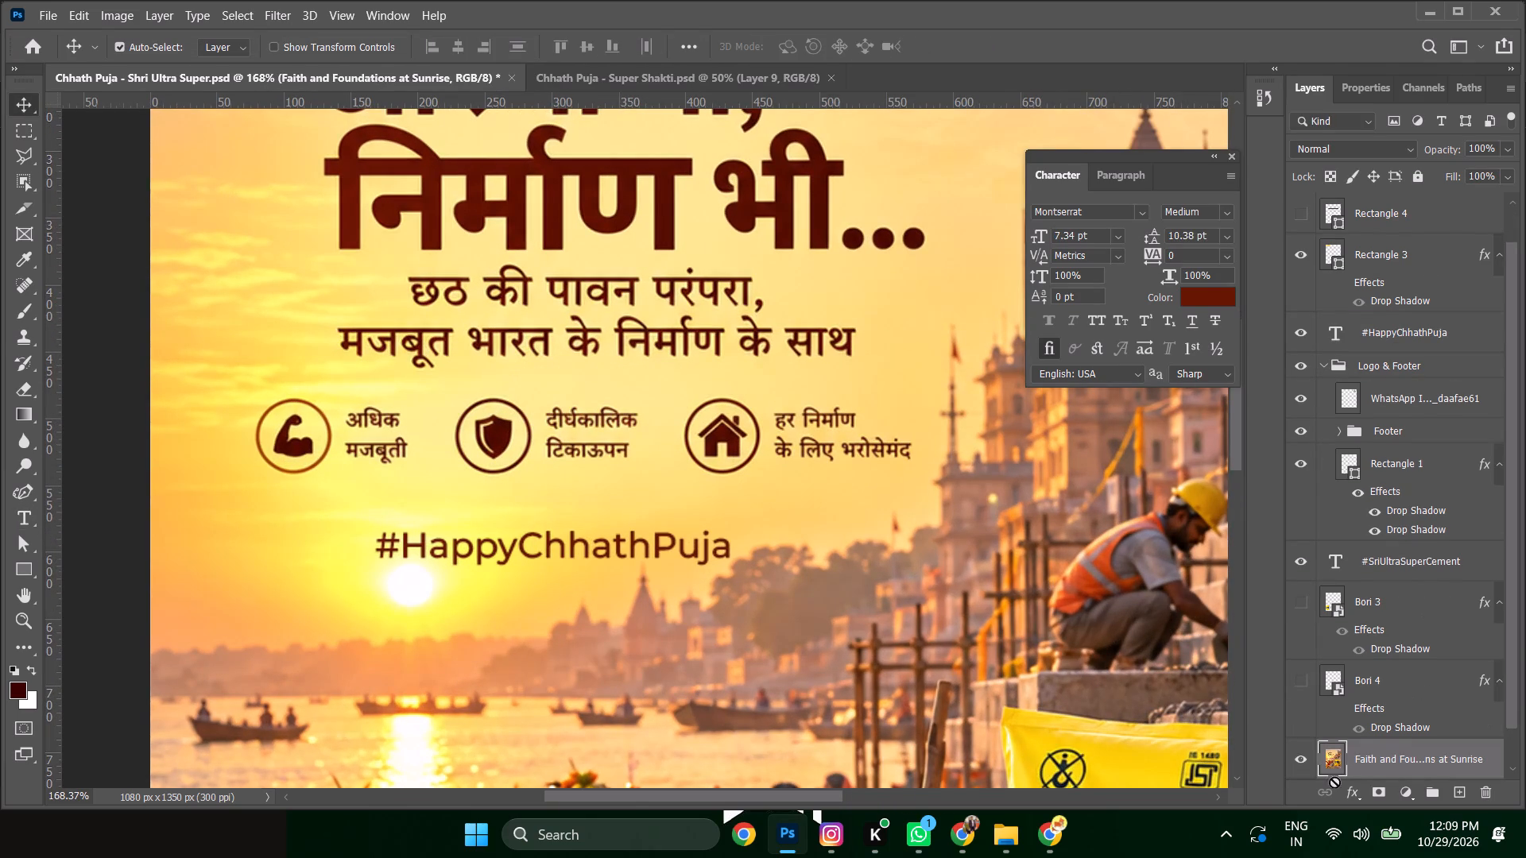
click(20, 285)
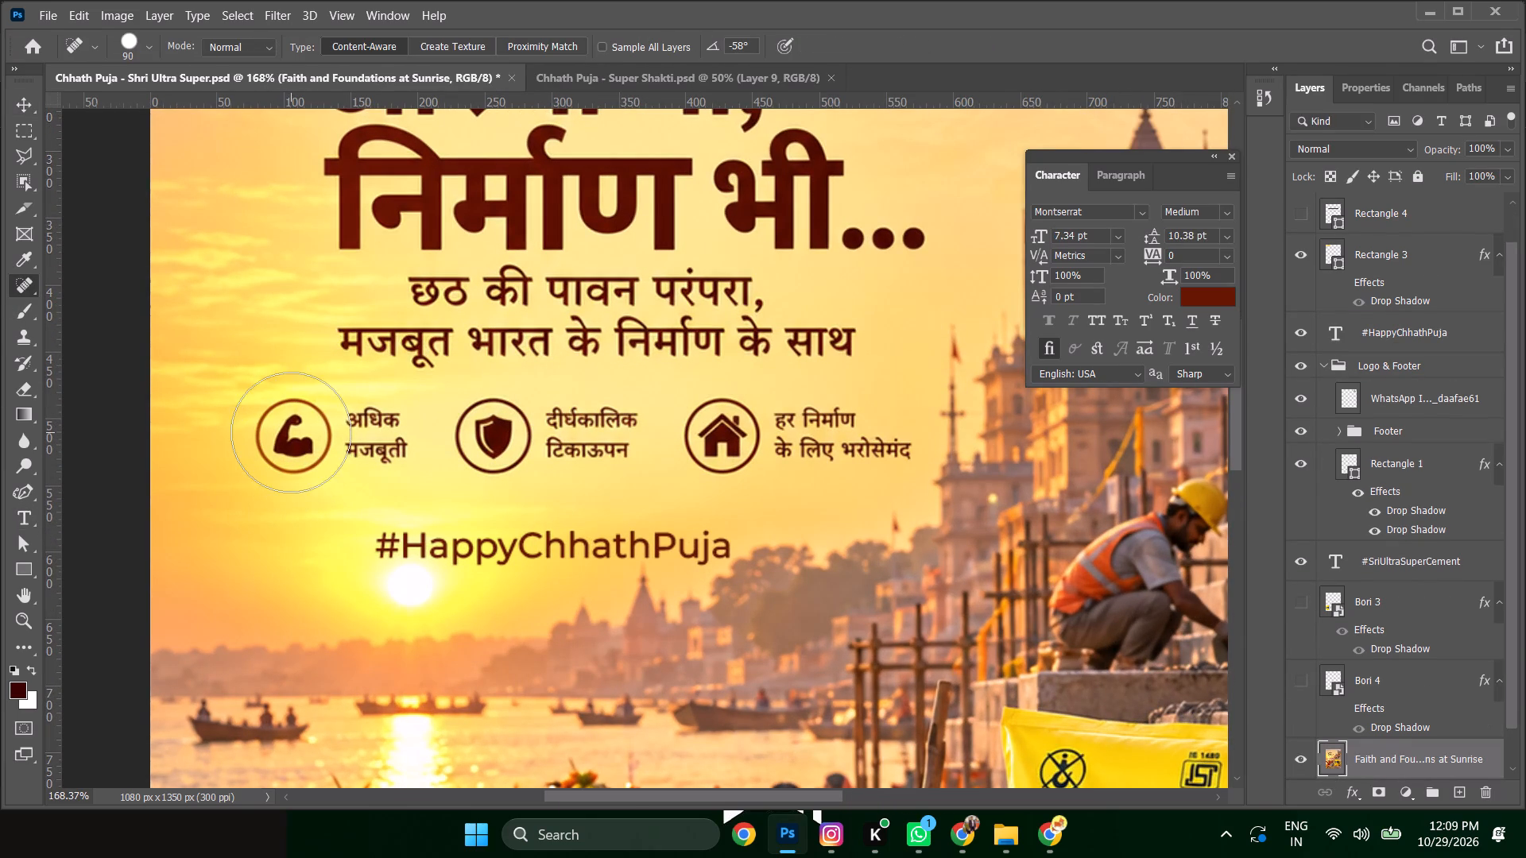
key(bracketleft)
key(bracketleft)
click(292, 435)
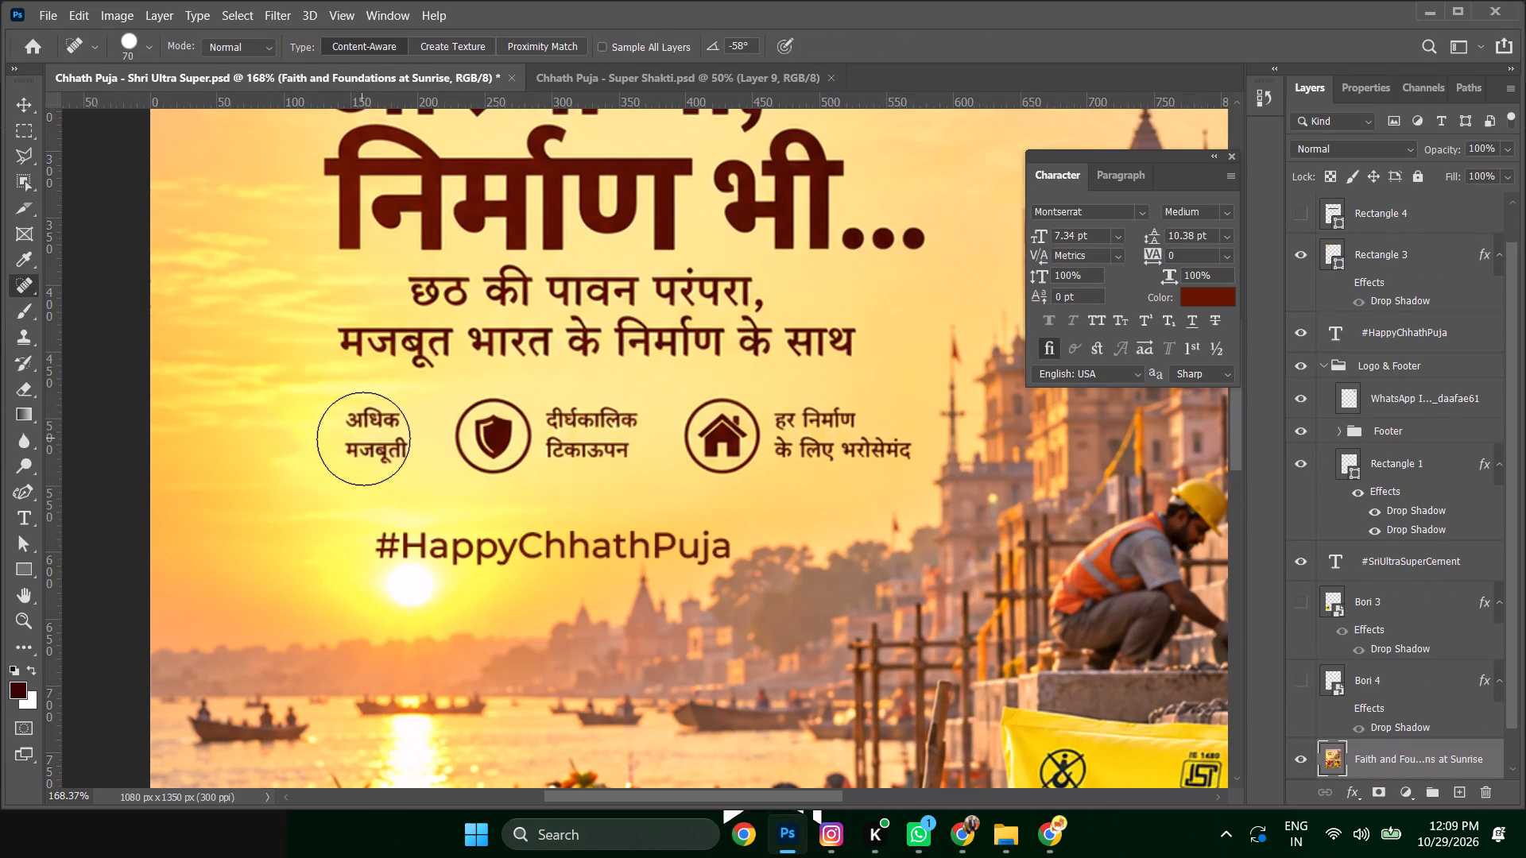
click(374, 437)
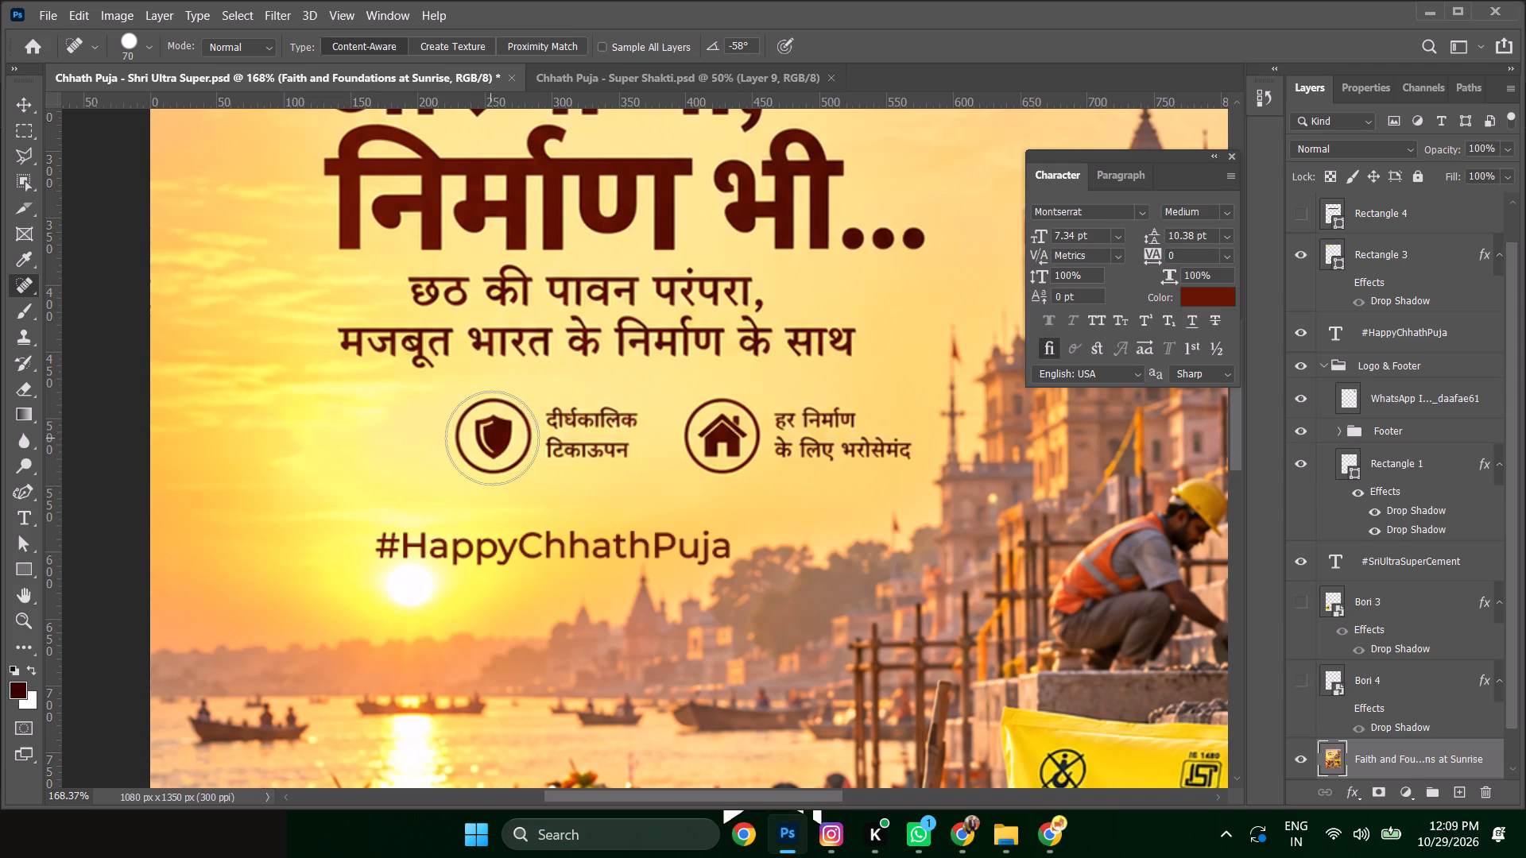
click(491, 438)
click(571, 439)
click(608, 435)
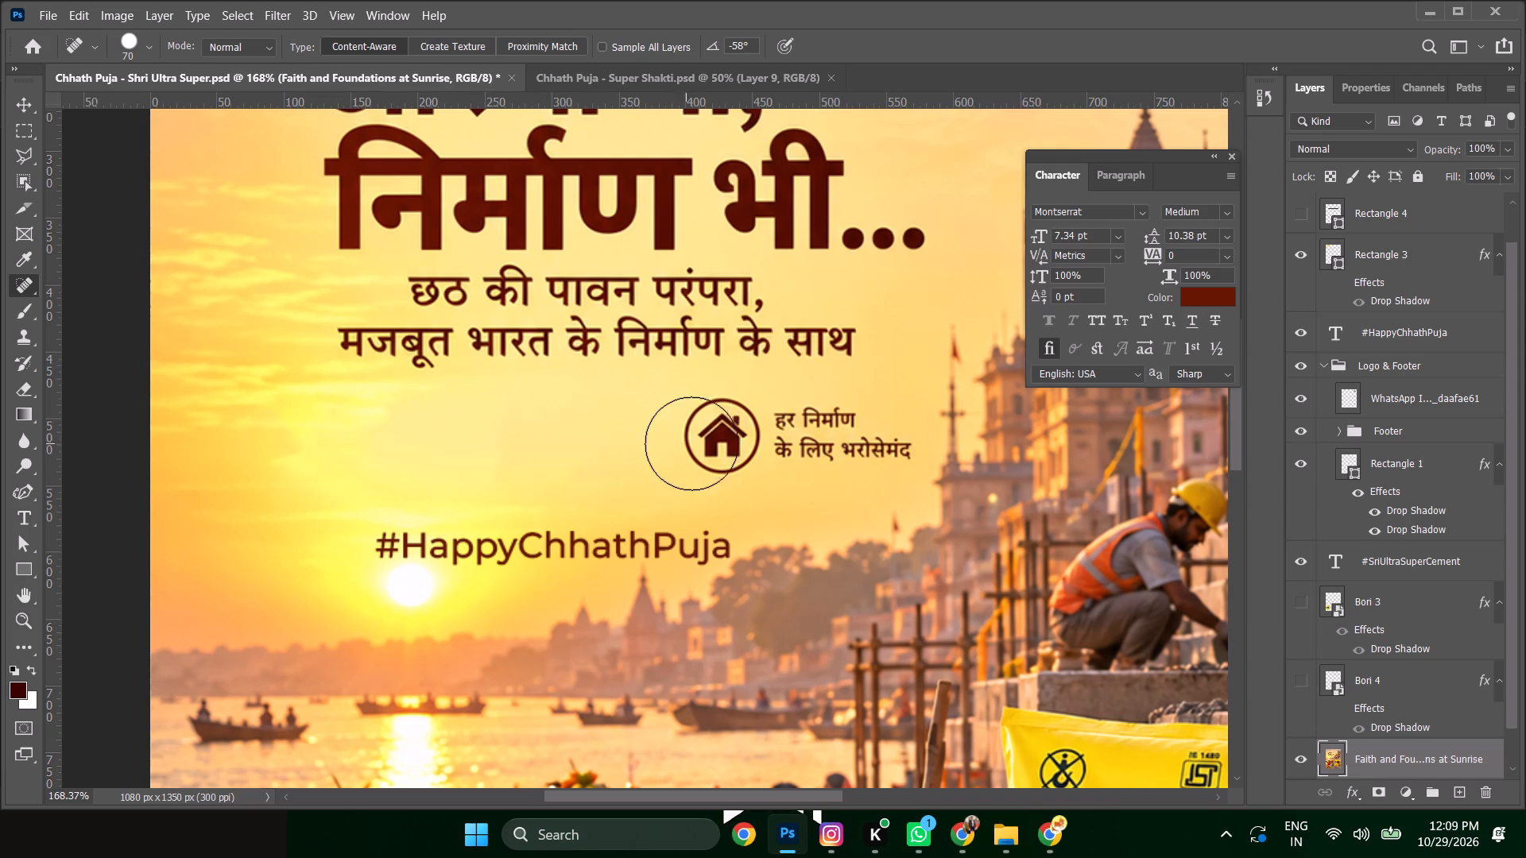
click(720, 438)
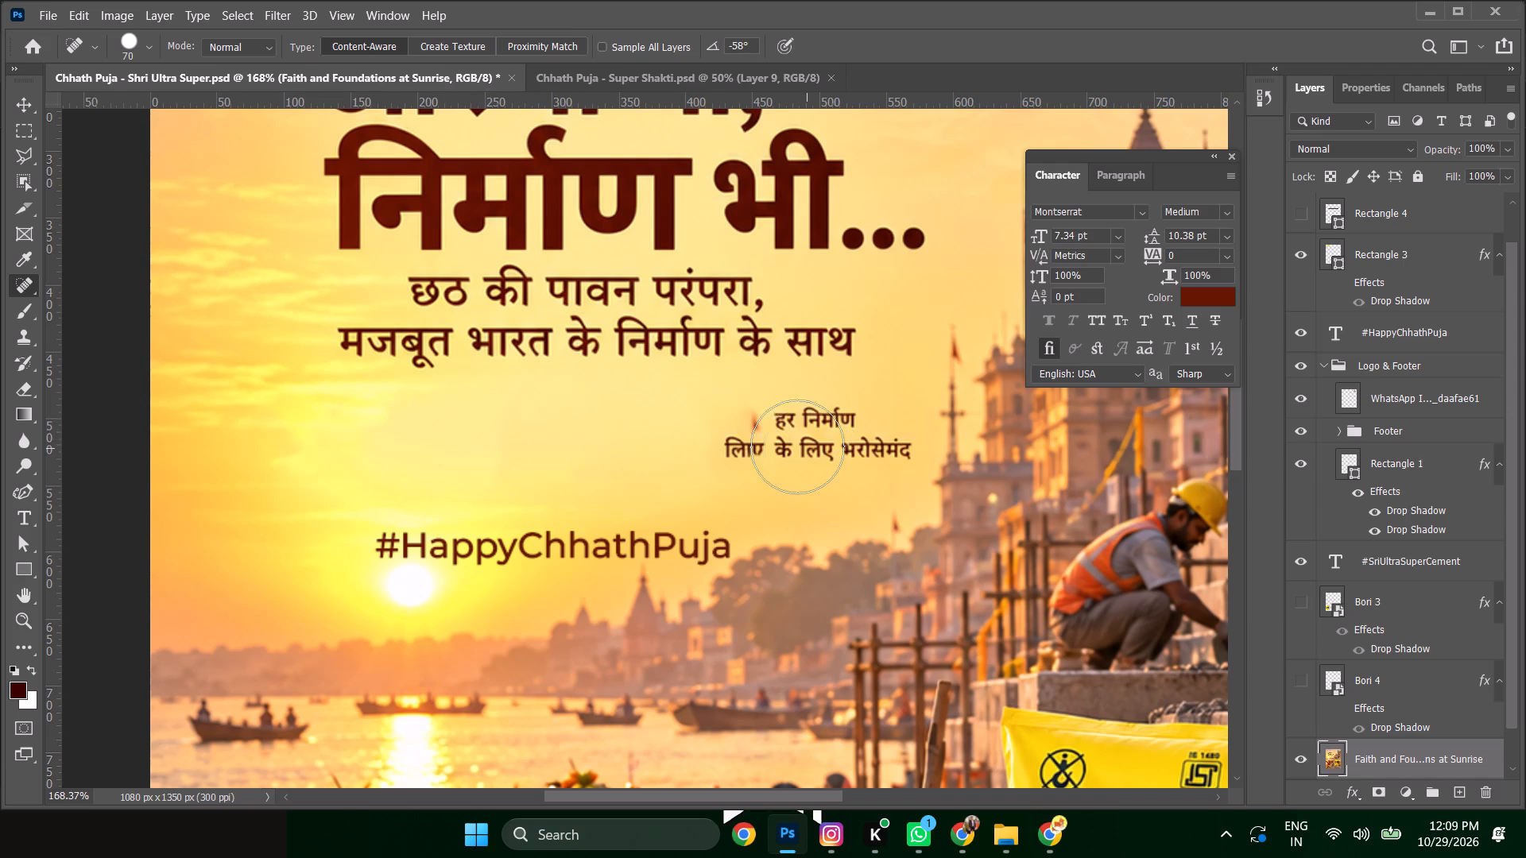
drag(742, 437, 834, 433)
click(880, 445)
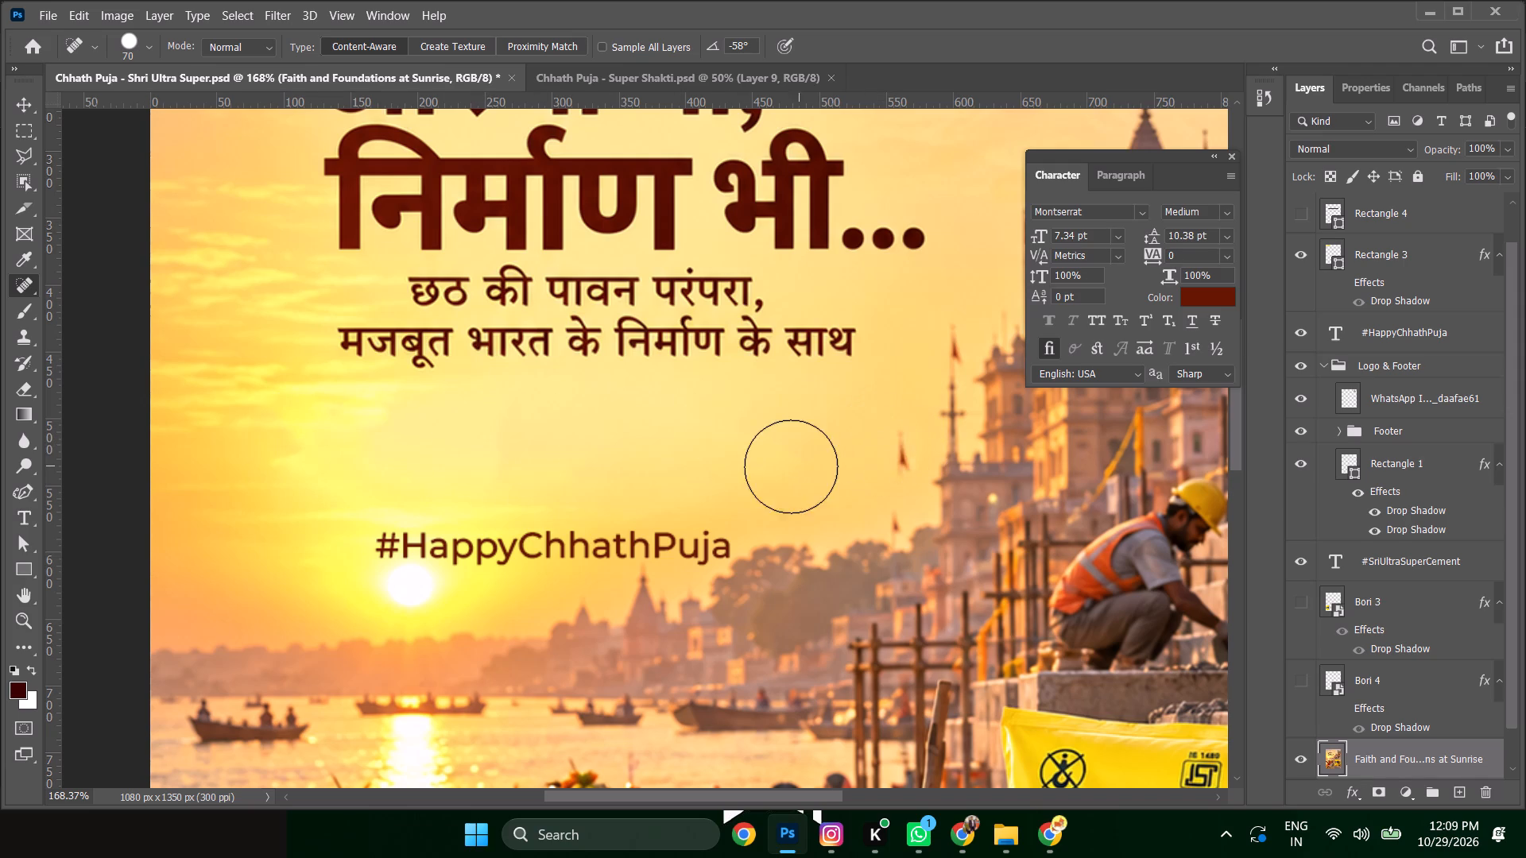
click(871, 450)
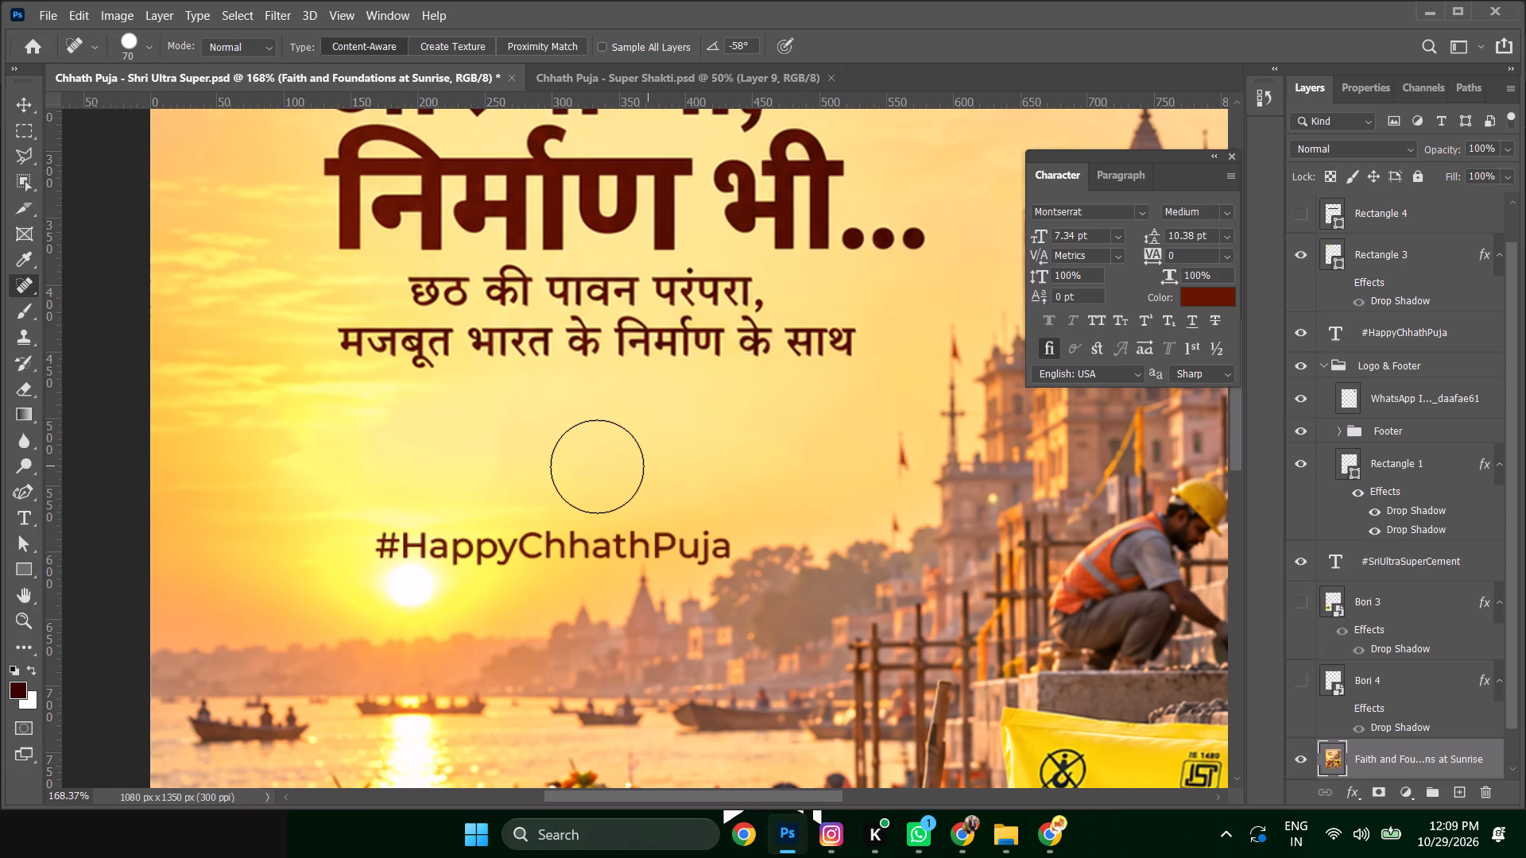
Move the #HappyChhathPuja text up beneath the two-line Hindi subheading, leaving a small gap below it.
click(27, 111)
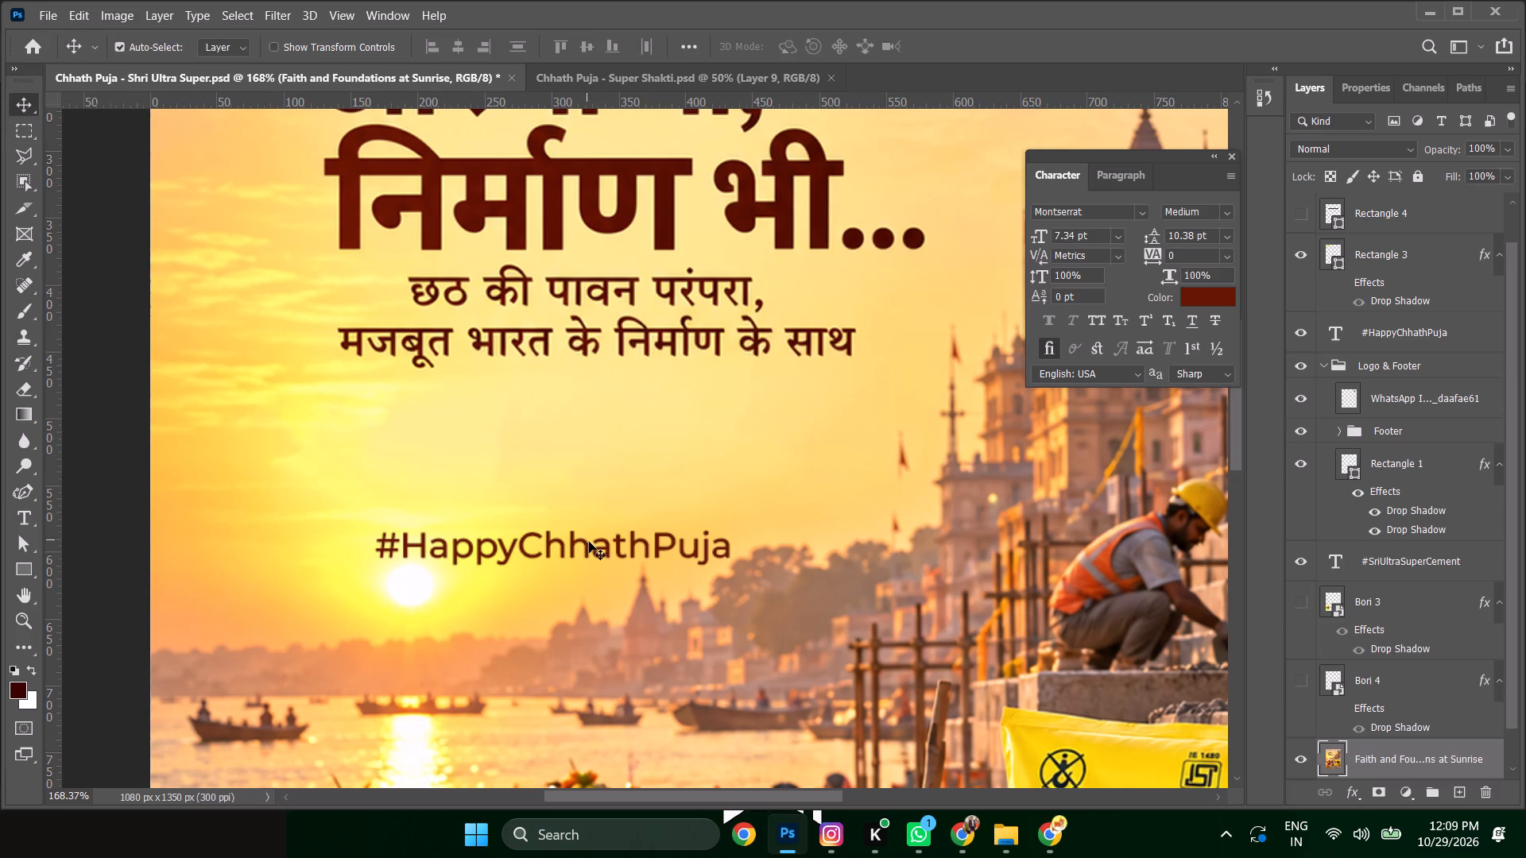
drag(589, 547, 626, 426)
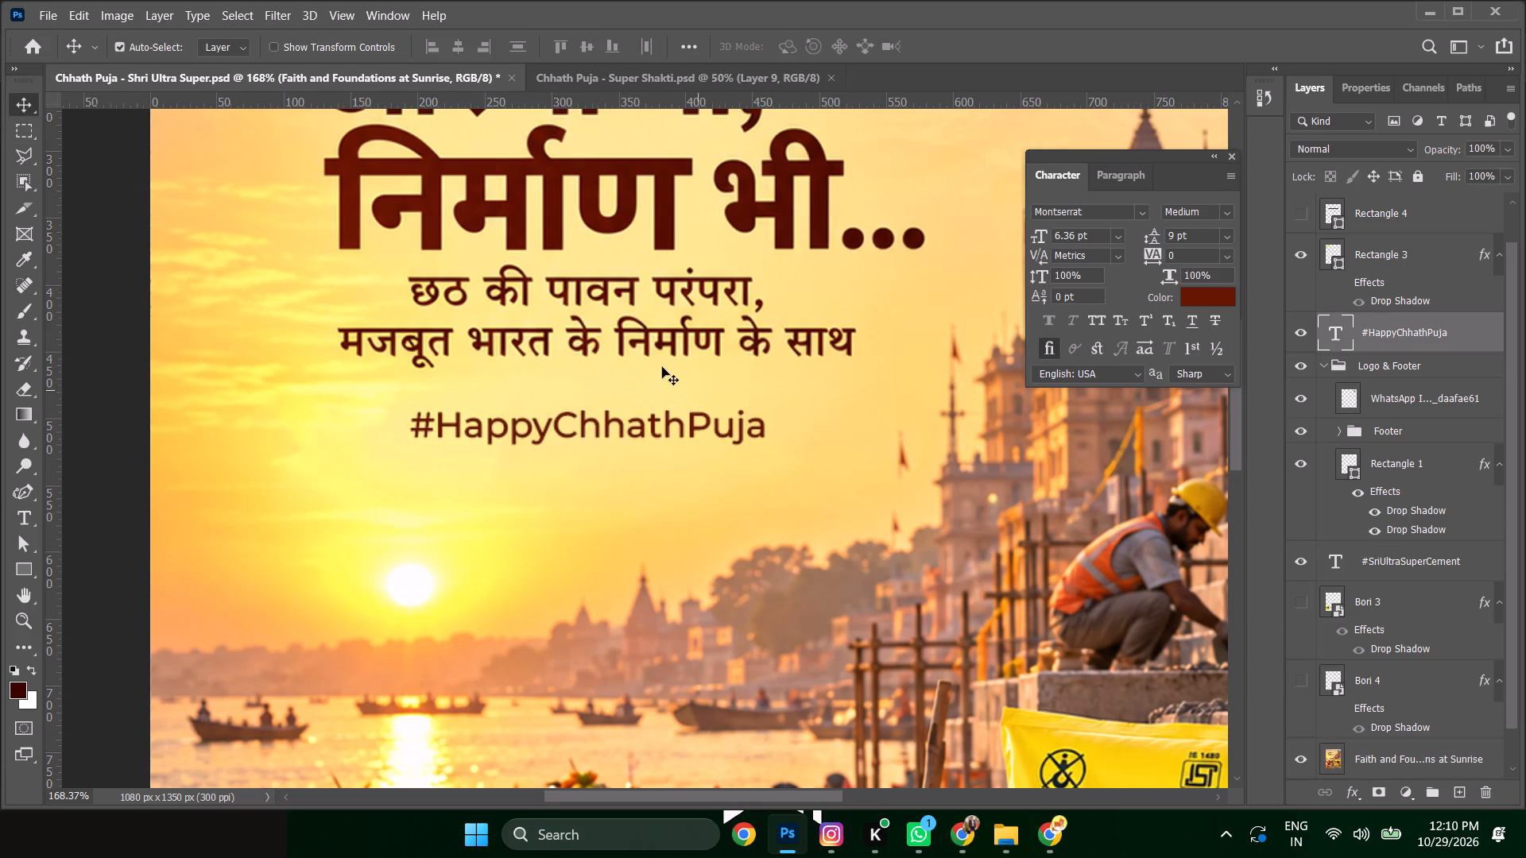
alt+scroll(610, 360, down, 10)
alt+scroll(571, 427, up, 8)
click(636, 357)
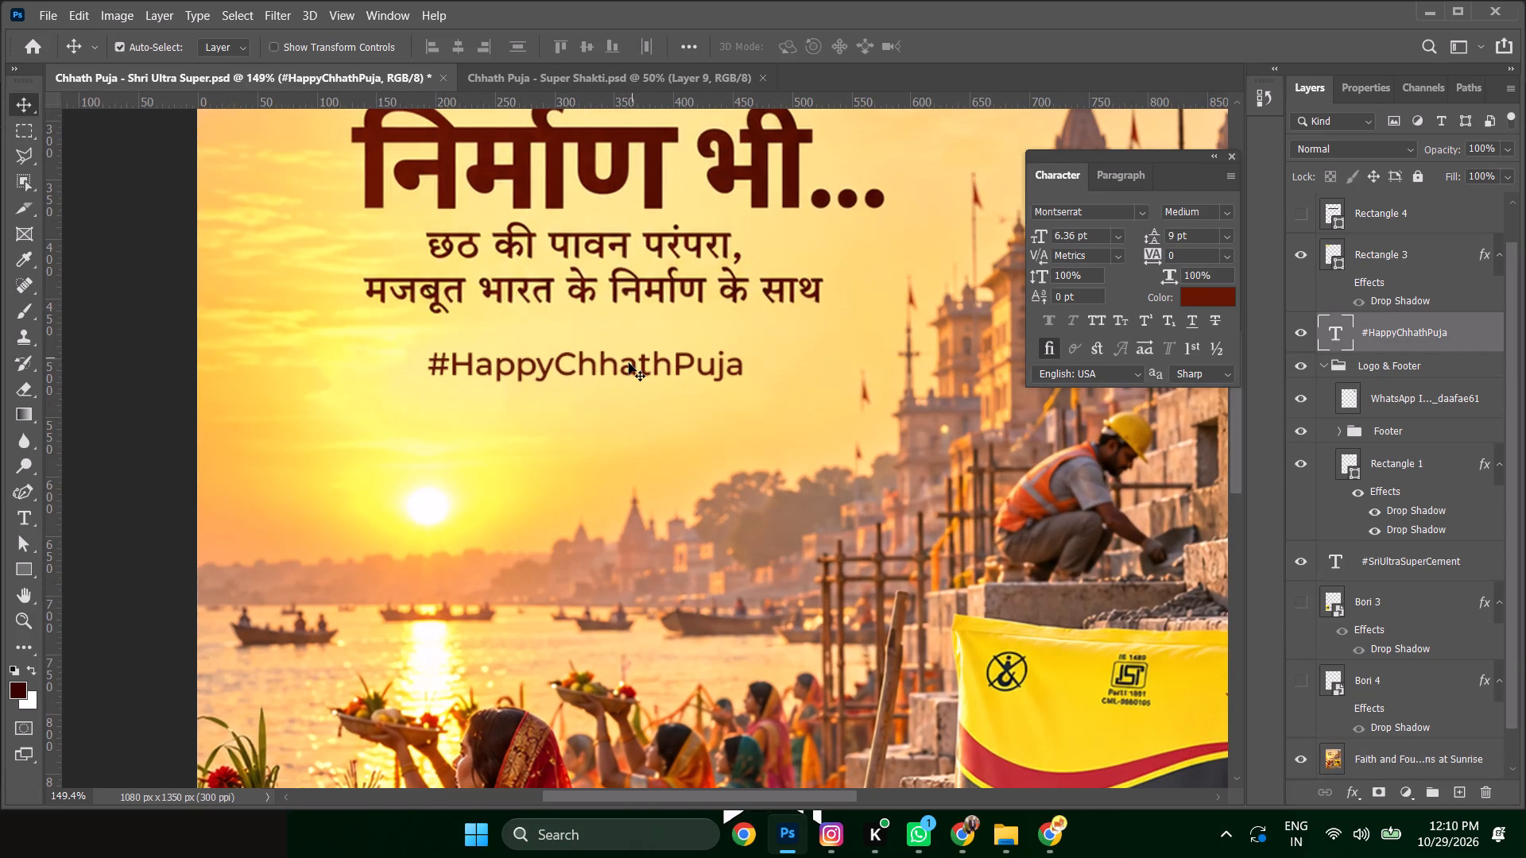
click(628, 365)
key(shift+Down)
key(shift+Down)
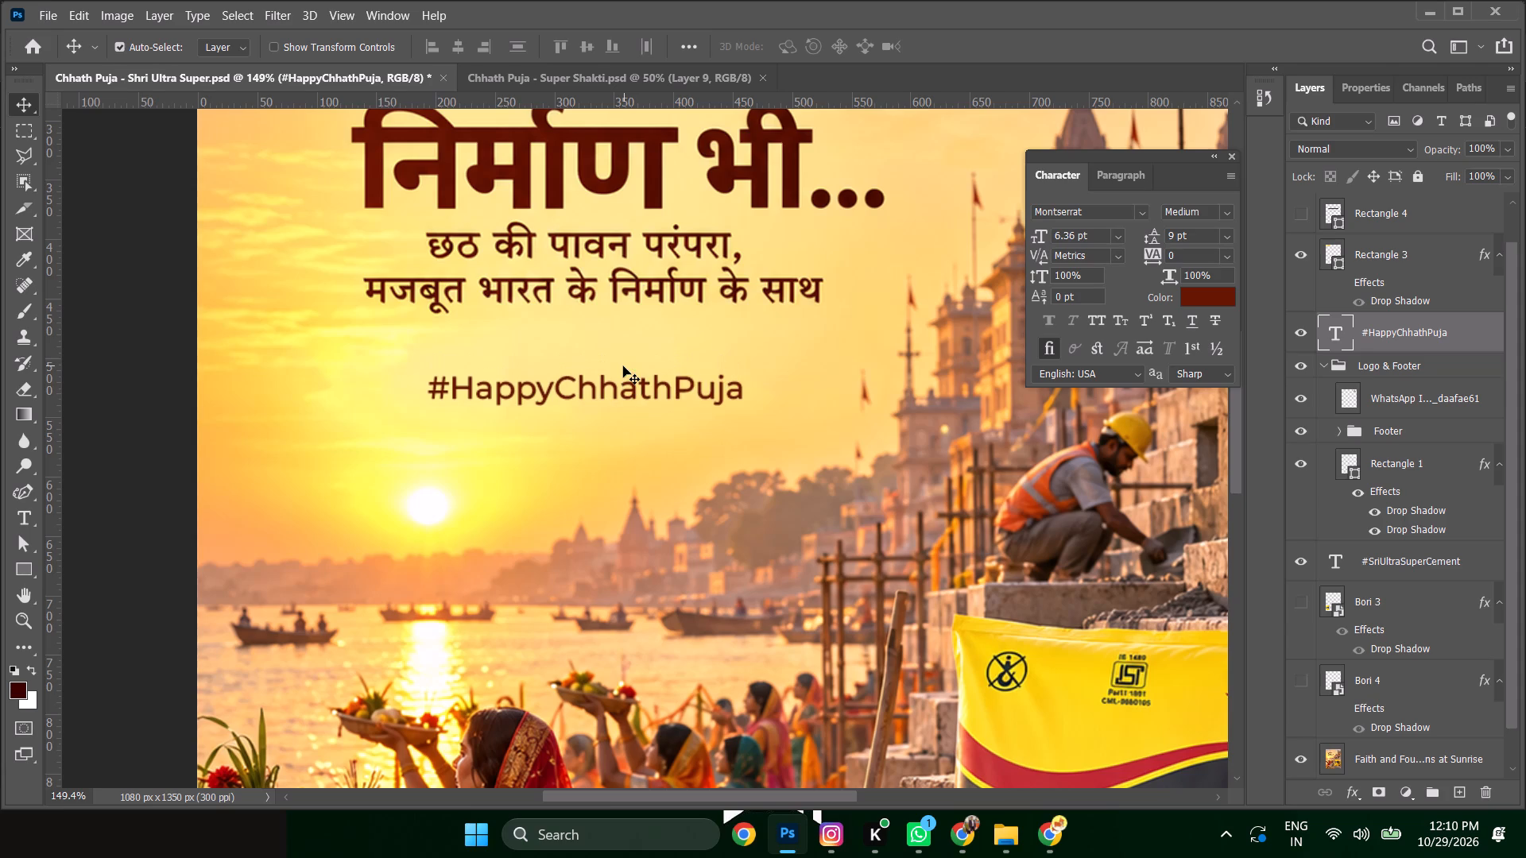
Recolour the #HappyChhathPuja text to white.
click(1214, 296)
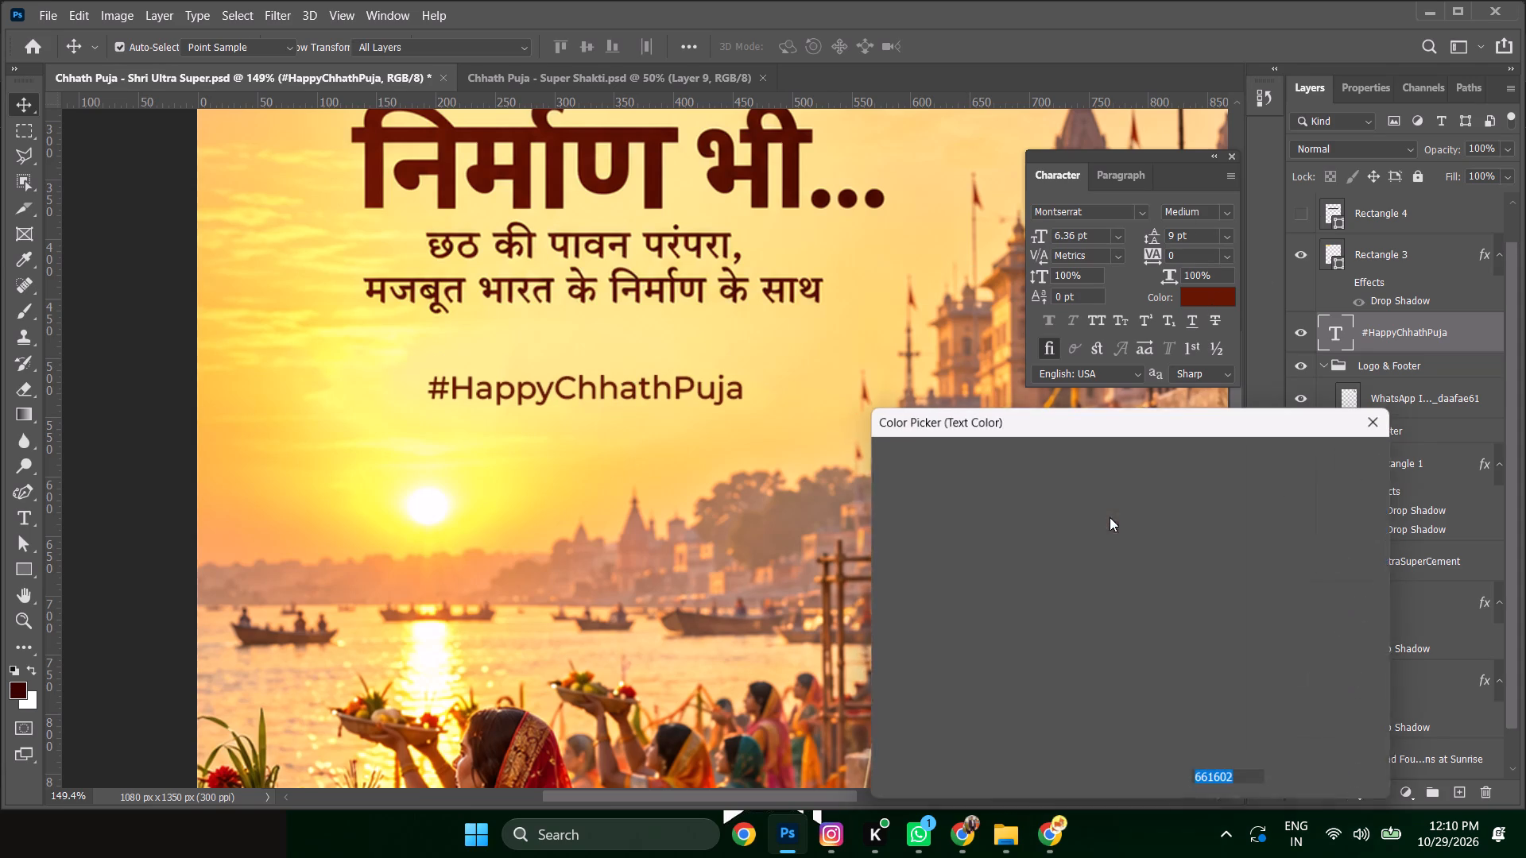
drag(977, 527, 788, 423)
click(1291, 454)
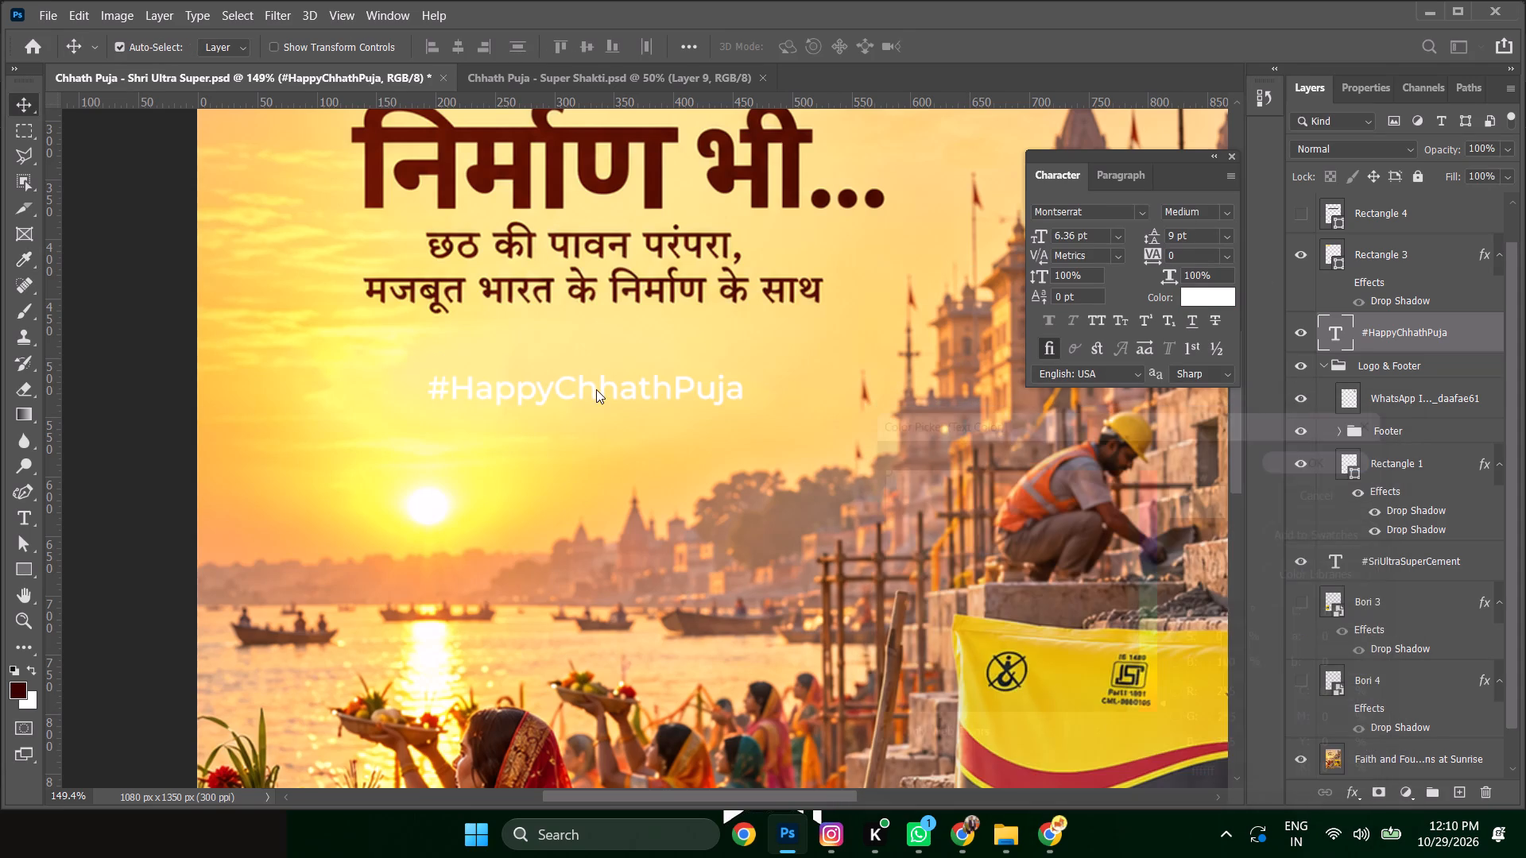
Draw a rectangle about 294 by 39 px behind the #HappyChhathPuja text, layered just above the collapsed Logo & Footer group.
click(595, 389)
click(1389, 375)
click(1323, 366)
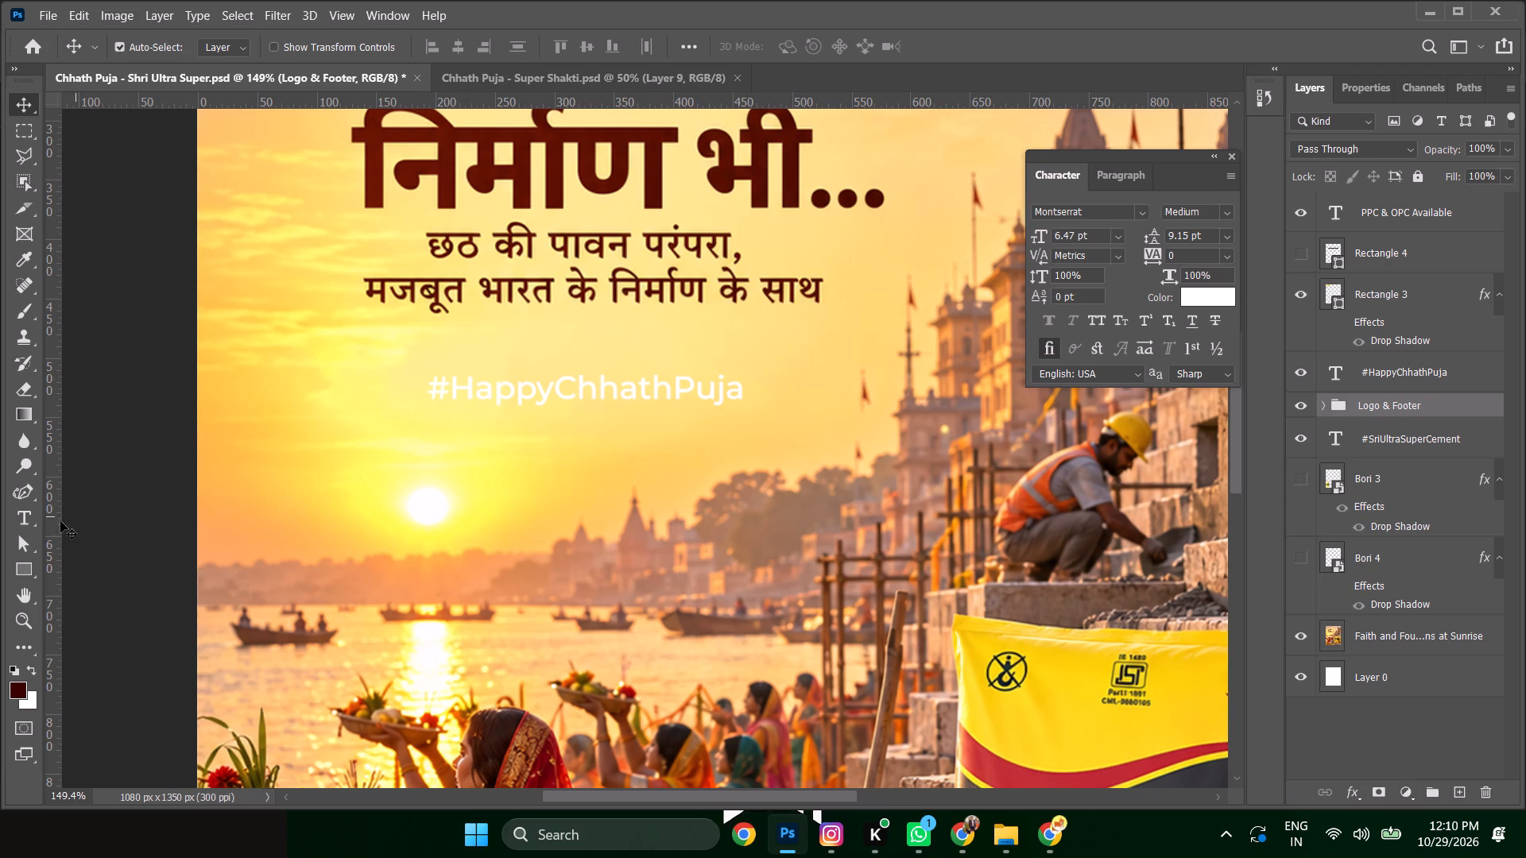
click(25, 561)
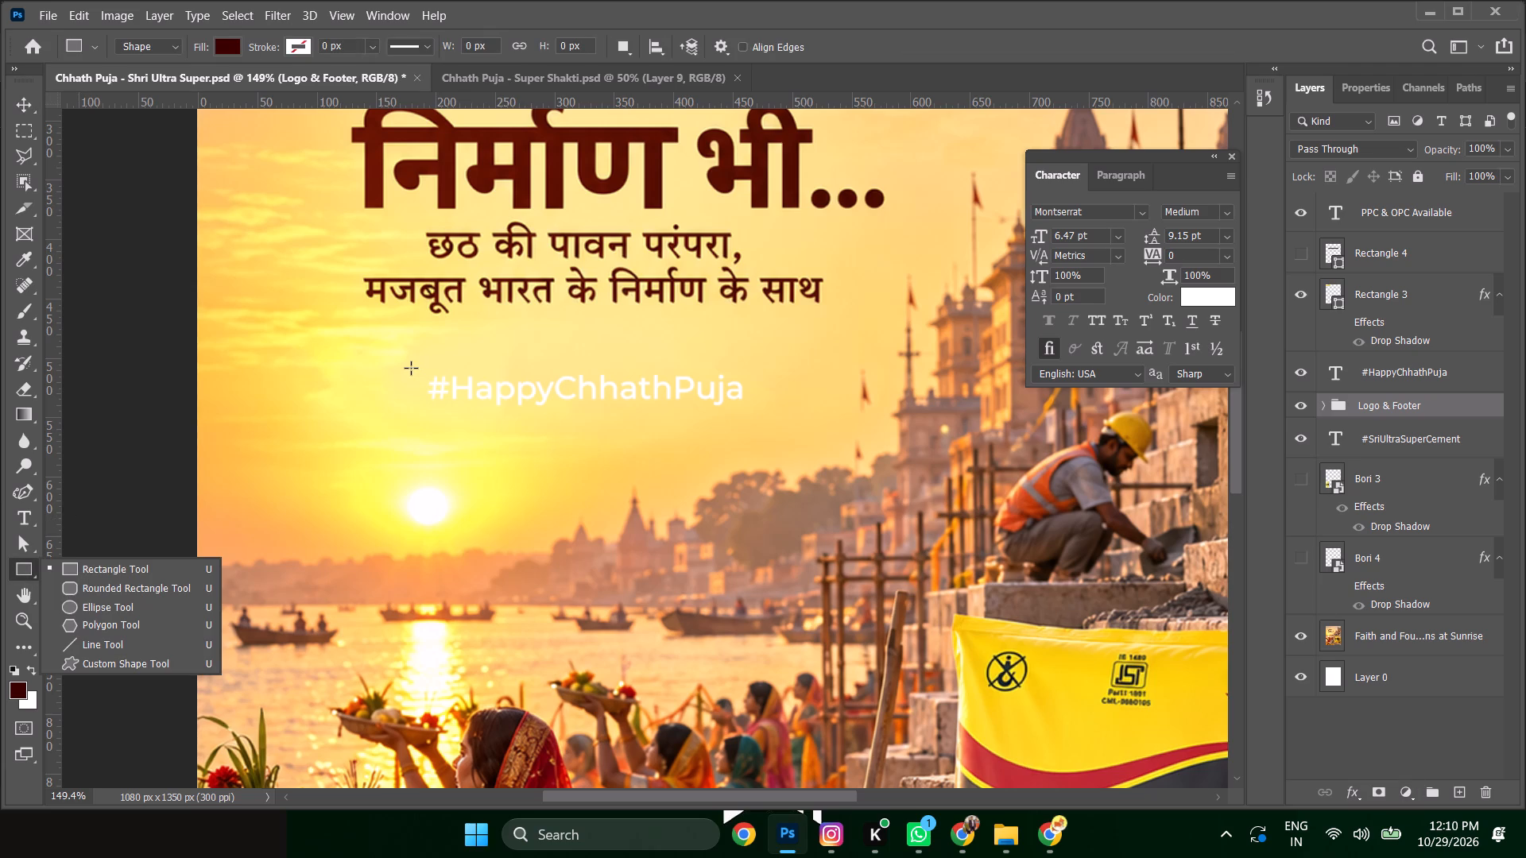
drag(408, 368, 755, 412)
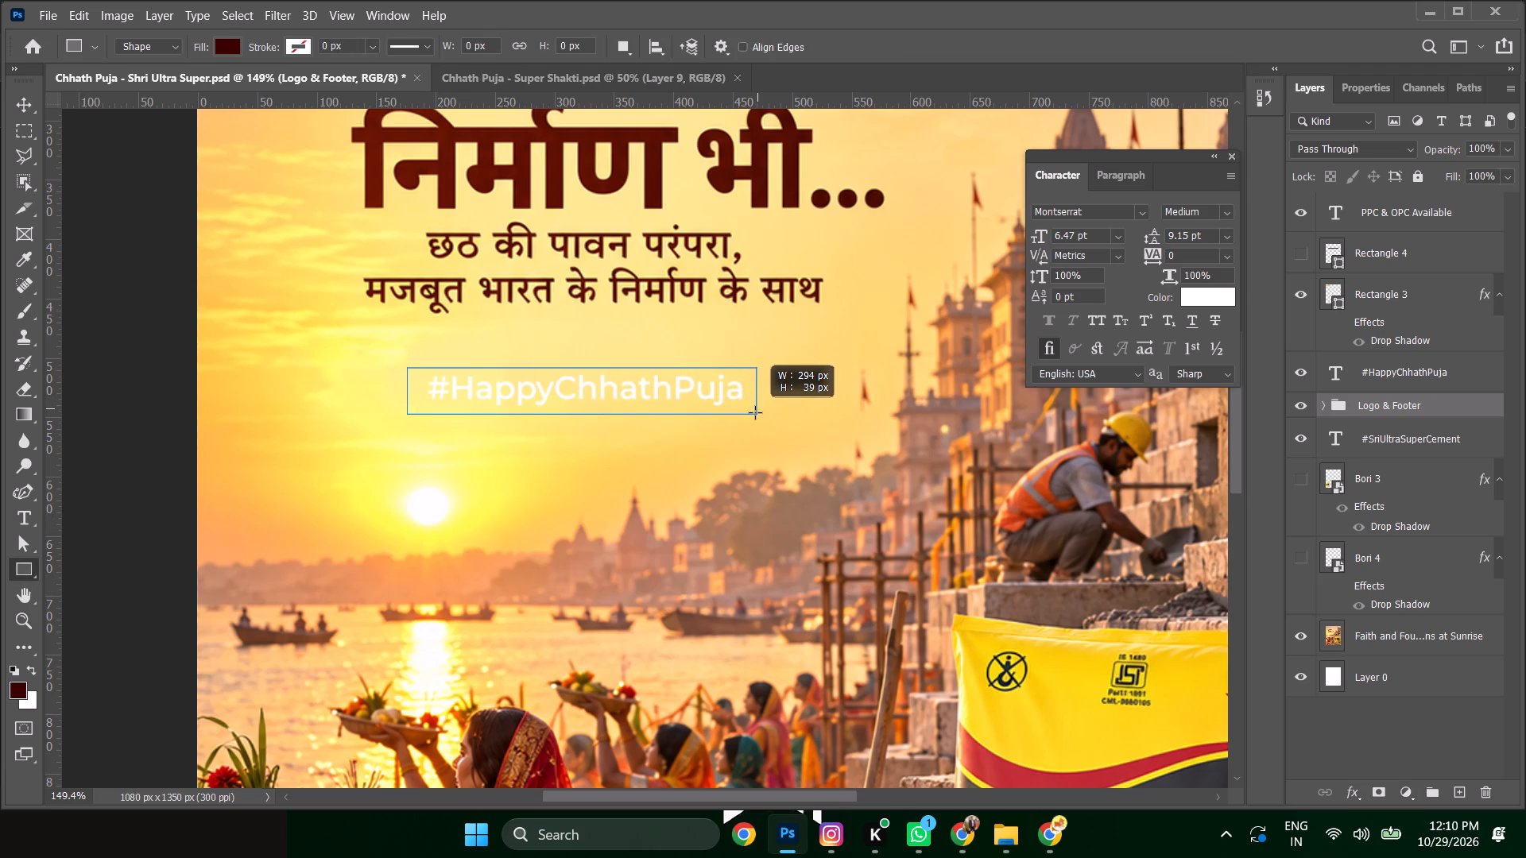
drag(755, 412, 757, 412)
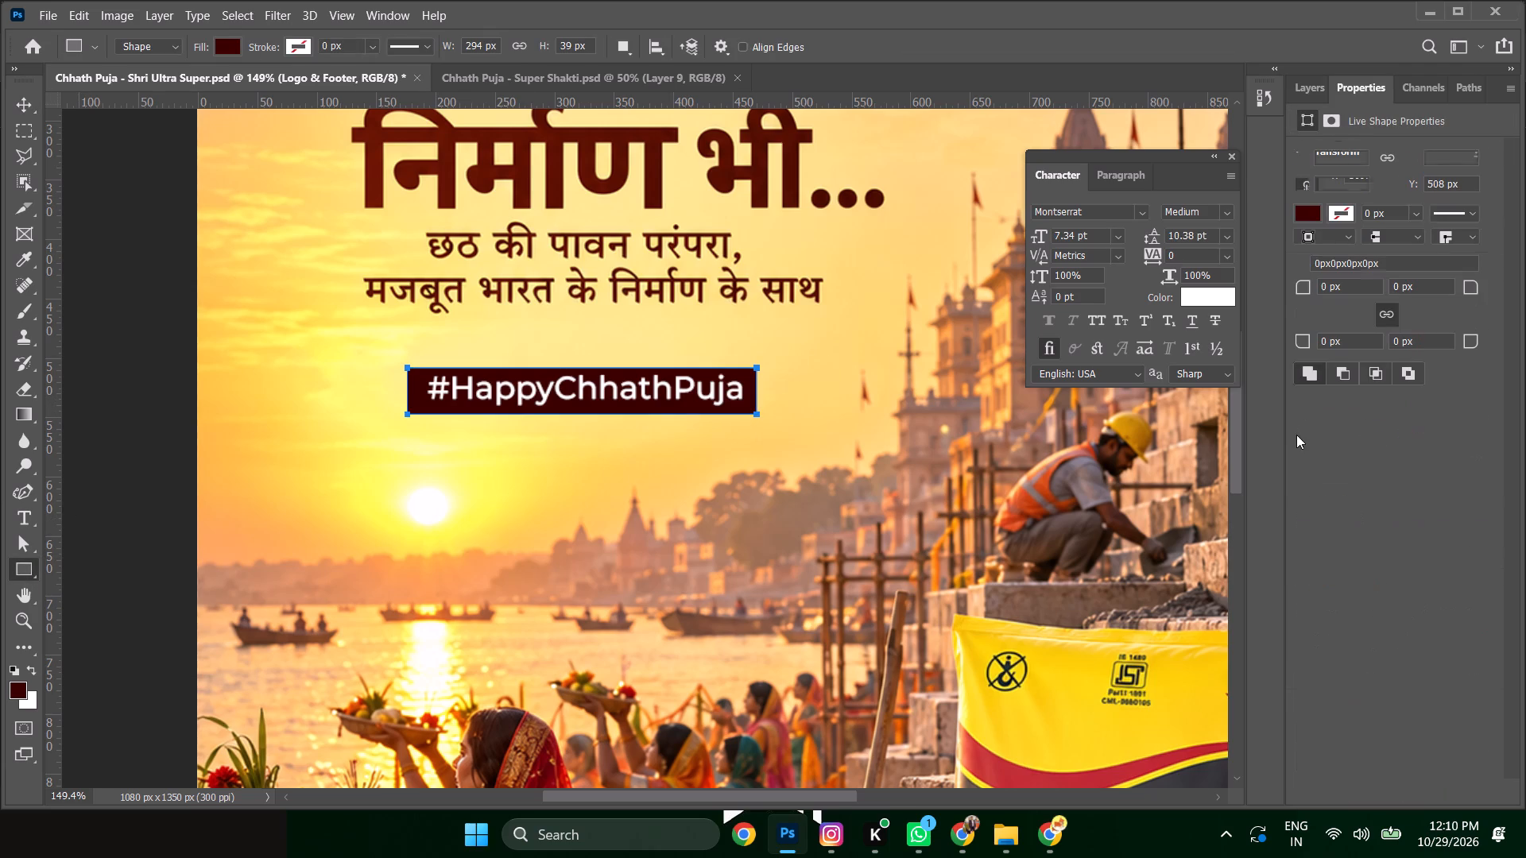
click(21, 100)
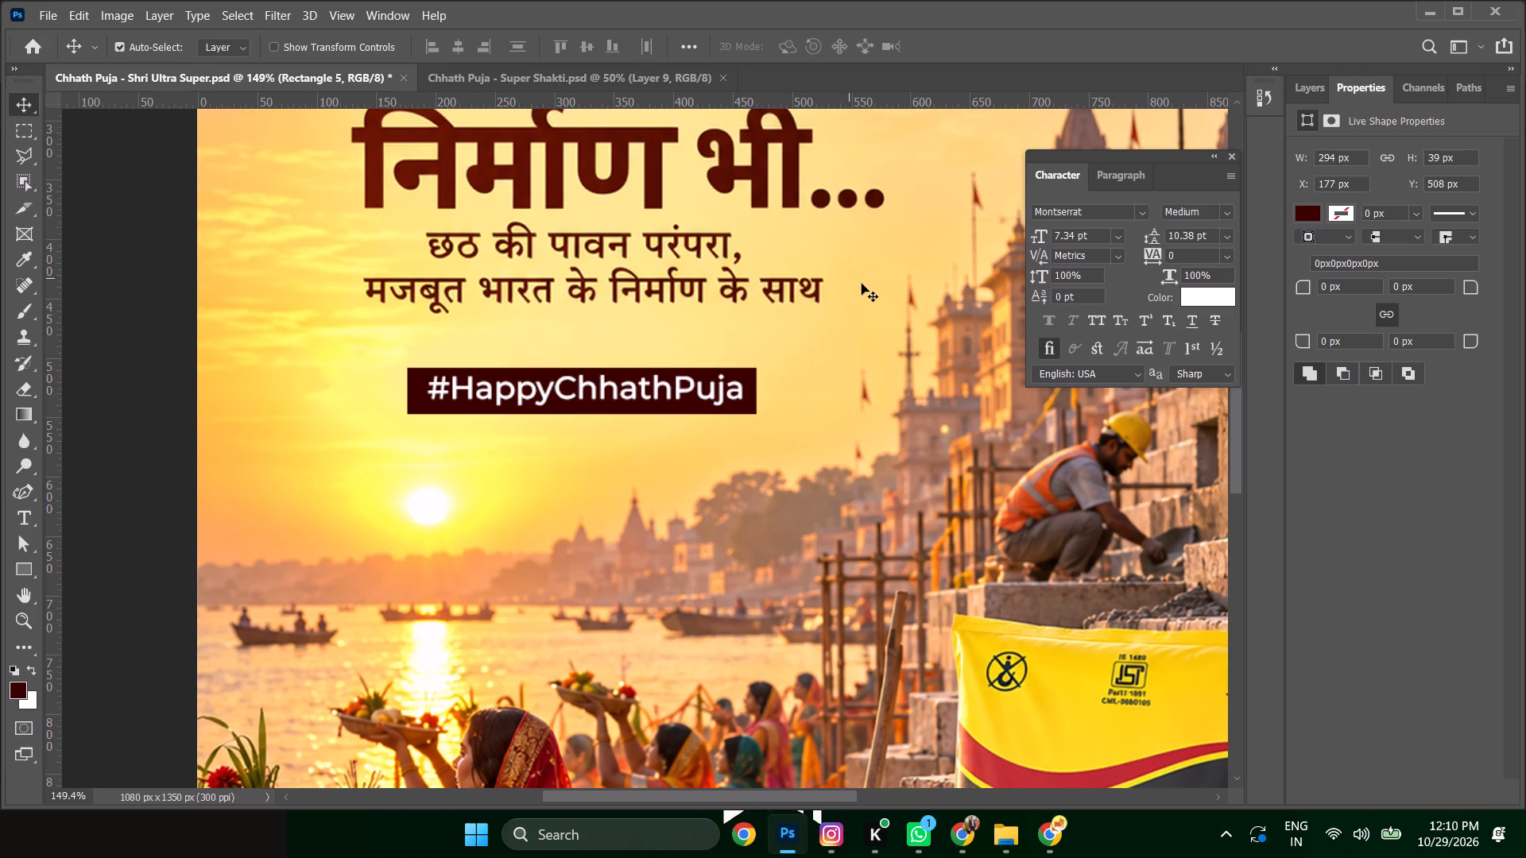
Fill the hashtag's rectangle with dark maroon 611301, sampled from the Hindi headline.
click(1303, 219)
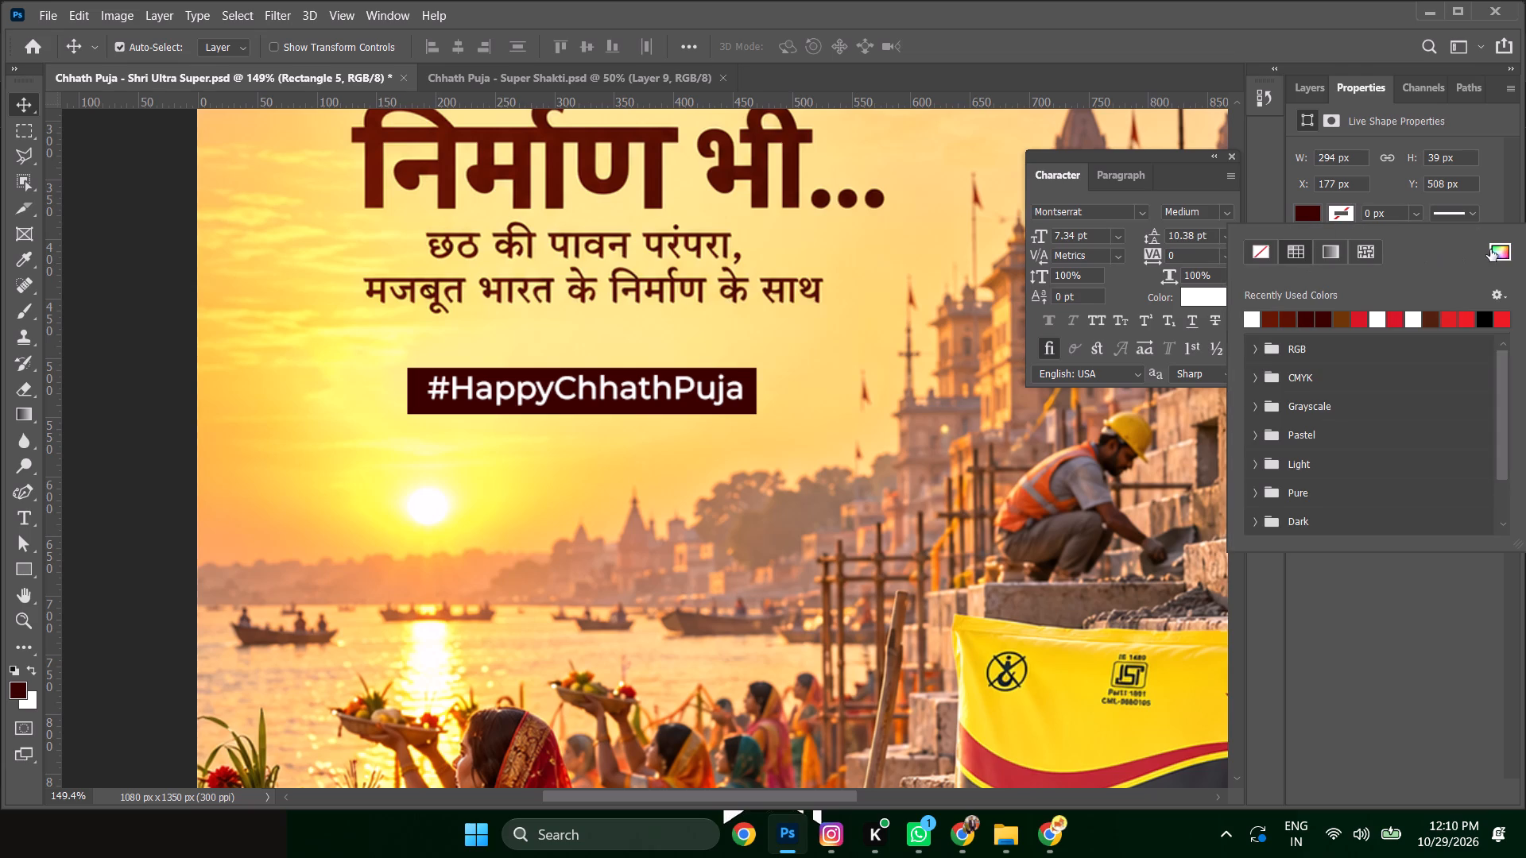
click(1499, 249)
click(516, 136)
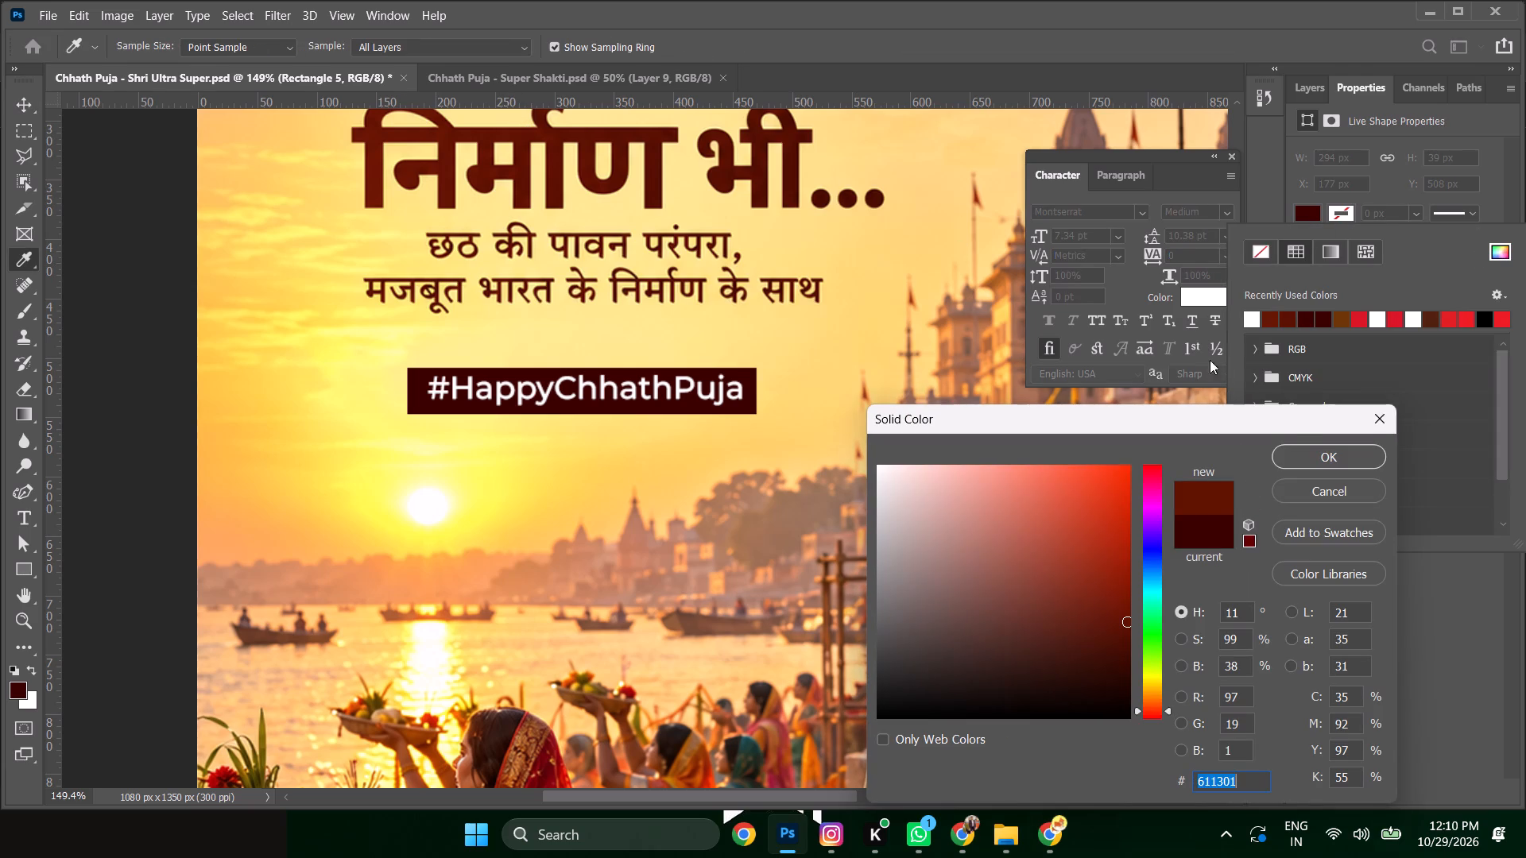
click(1296, 460)
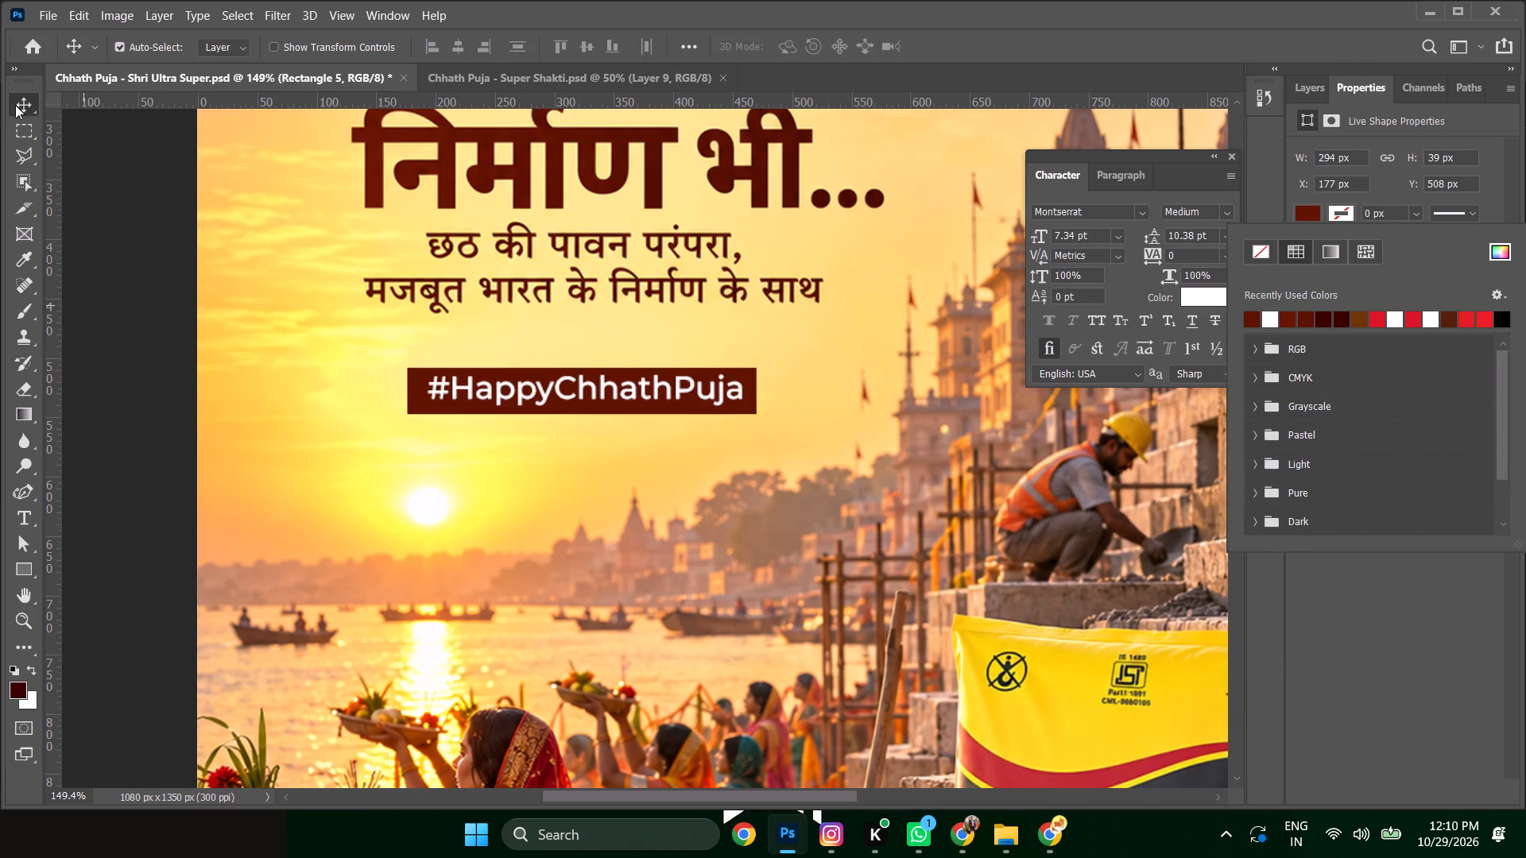
Nudge the maroon rectangle 1 px up and 1 px right to centre it behind the hashtag.
click(20, 105)
key(Up)
key(Up)
key(Down)
key(Down)
key(Up)
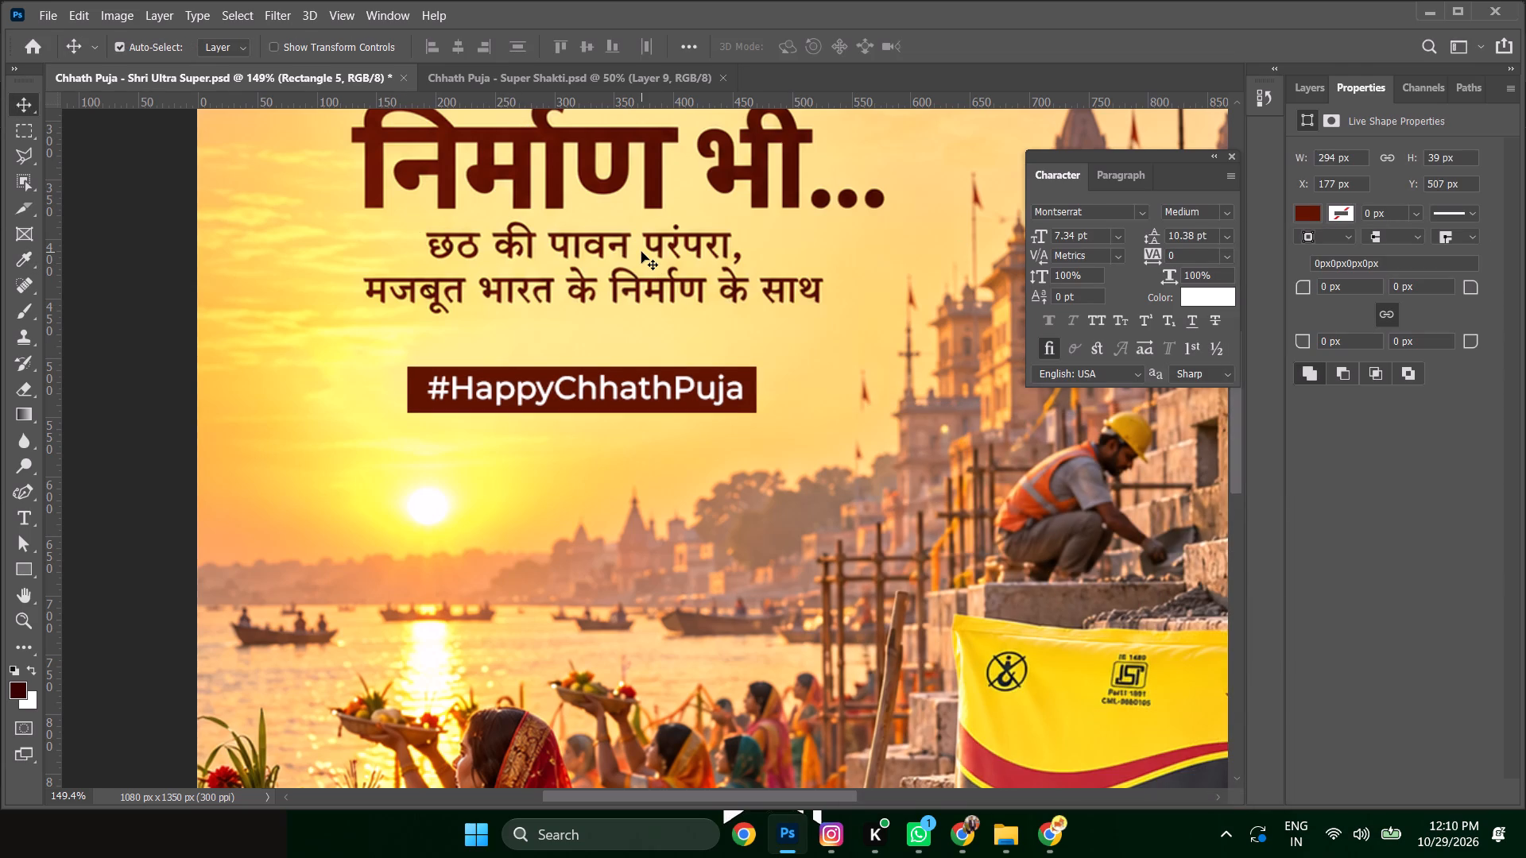
key(Right)
Round all four corners of the maroon rectangle to 7 px.
drag(1302, 290, 1309, 290)
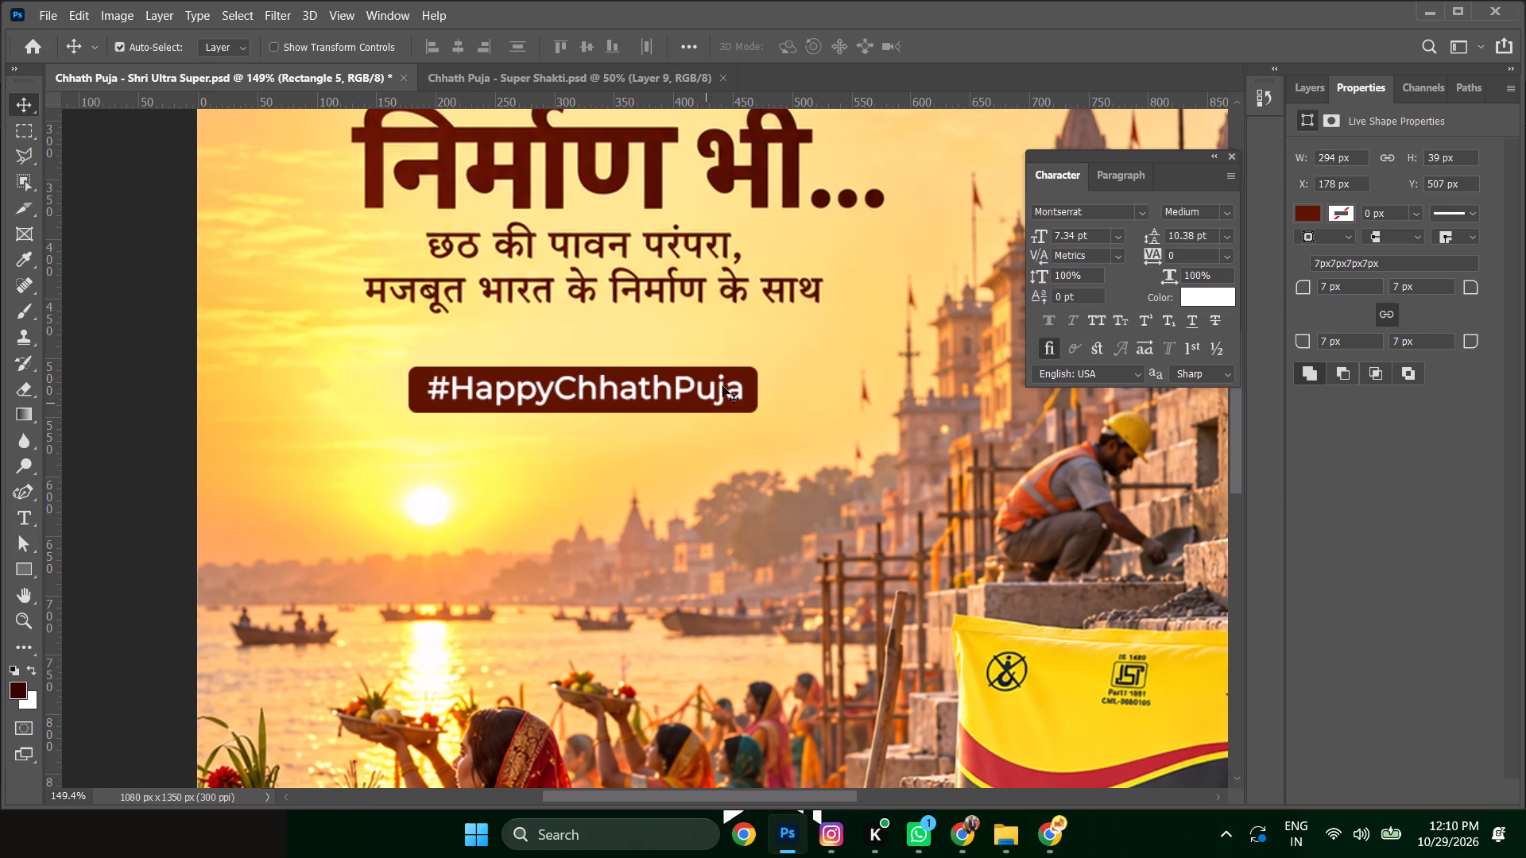
Scale the #HappyChhathPuja text to about 93% and nudge it 1 px left and 1 px down inside the maroon rectangle.
click(695, 390)
key(ctrl+t)
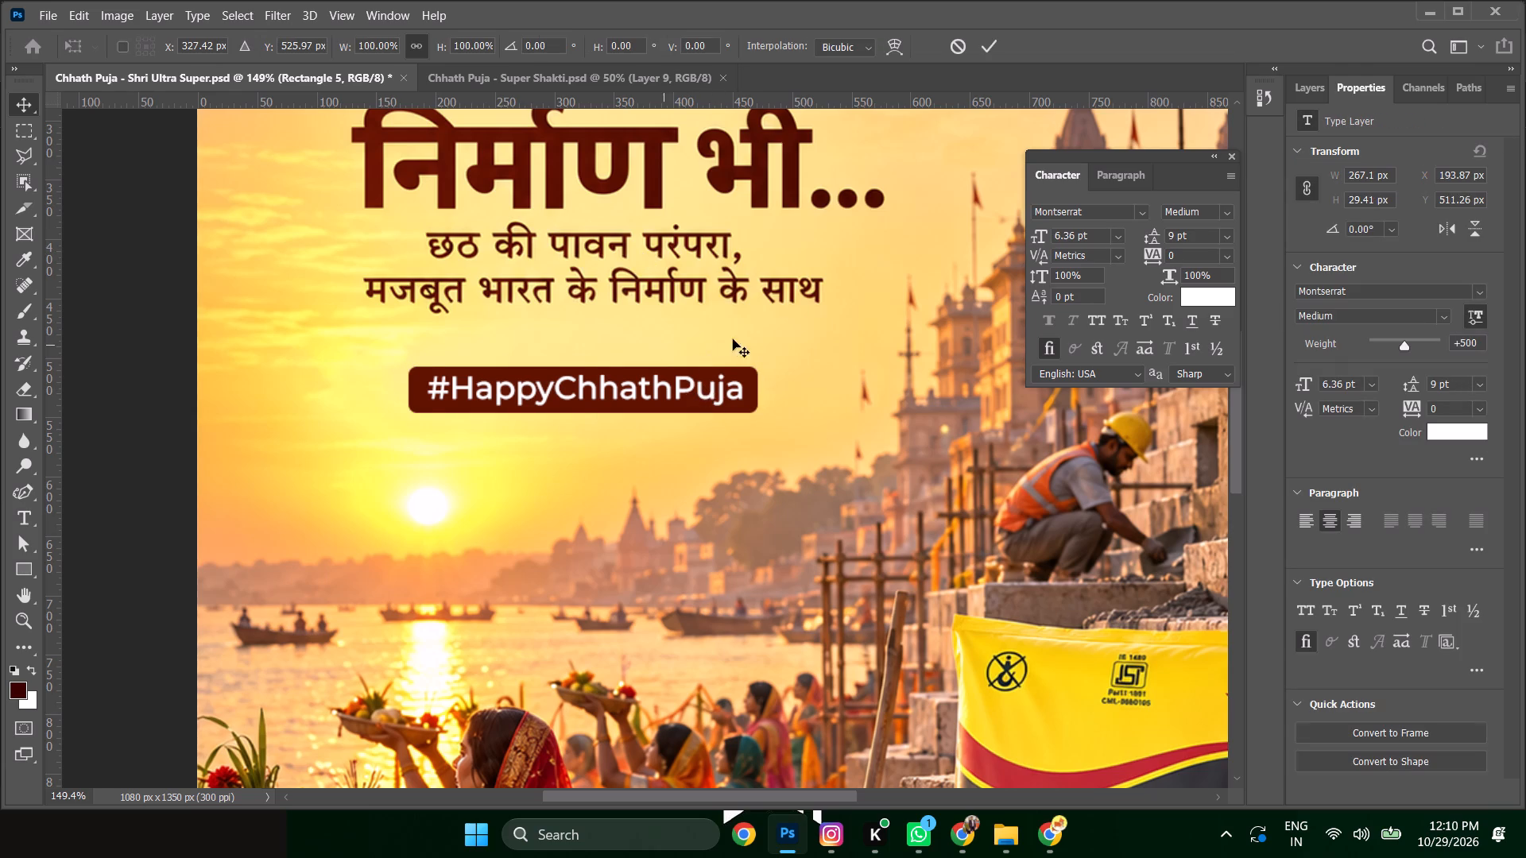
alt+drag(749, 369, 739, 377)
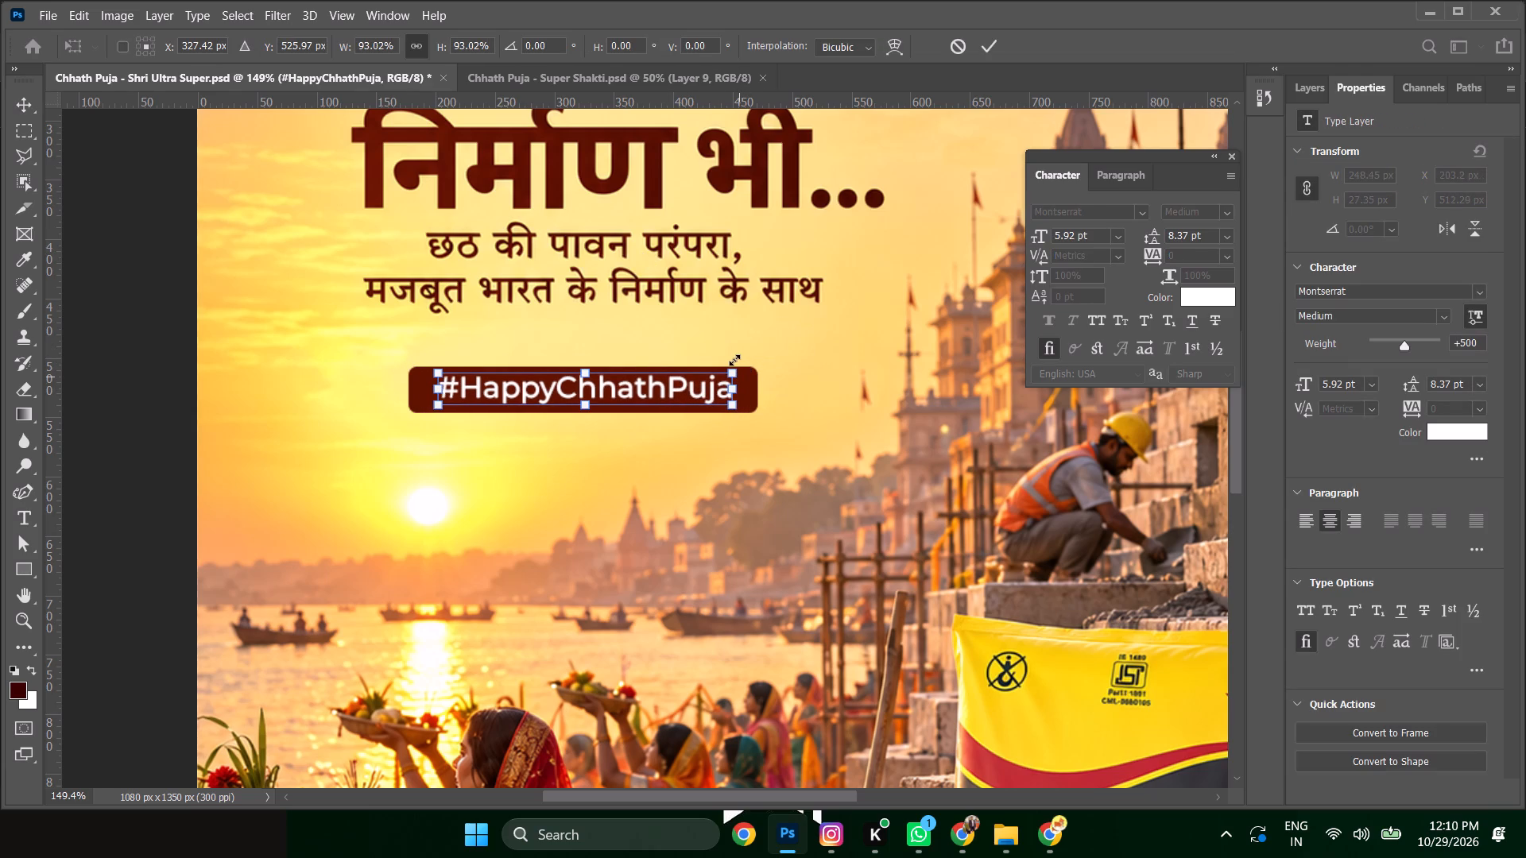
key(Return)
key(Left)
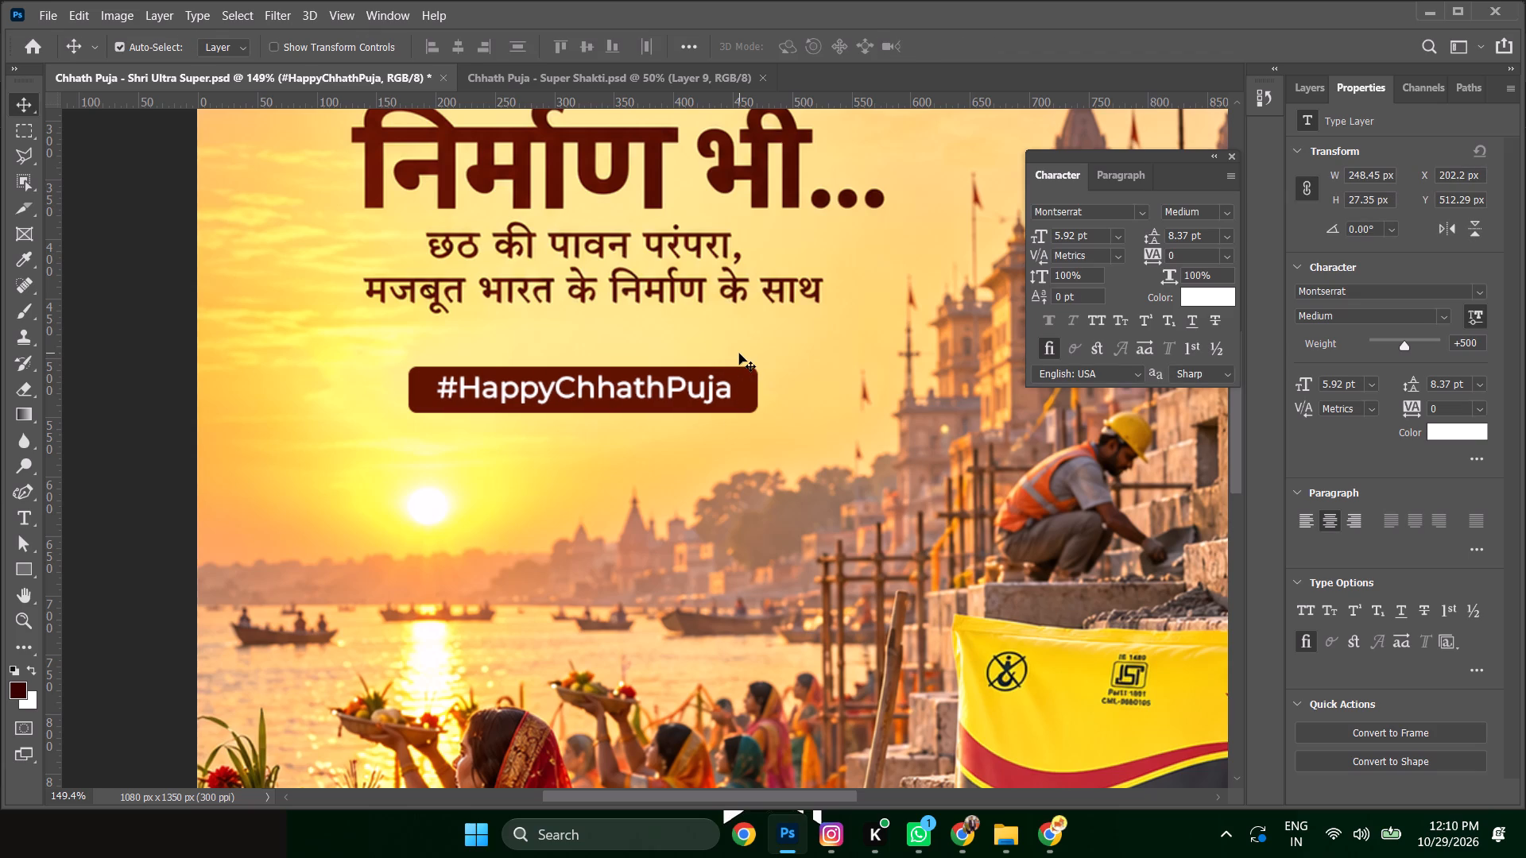
key(Down)
key(Down)
key(Up)
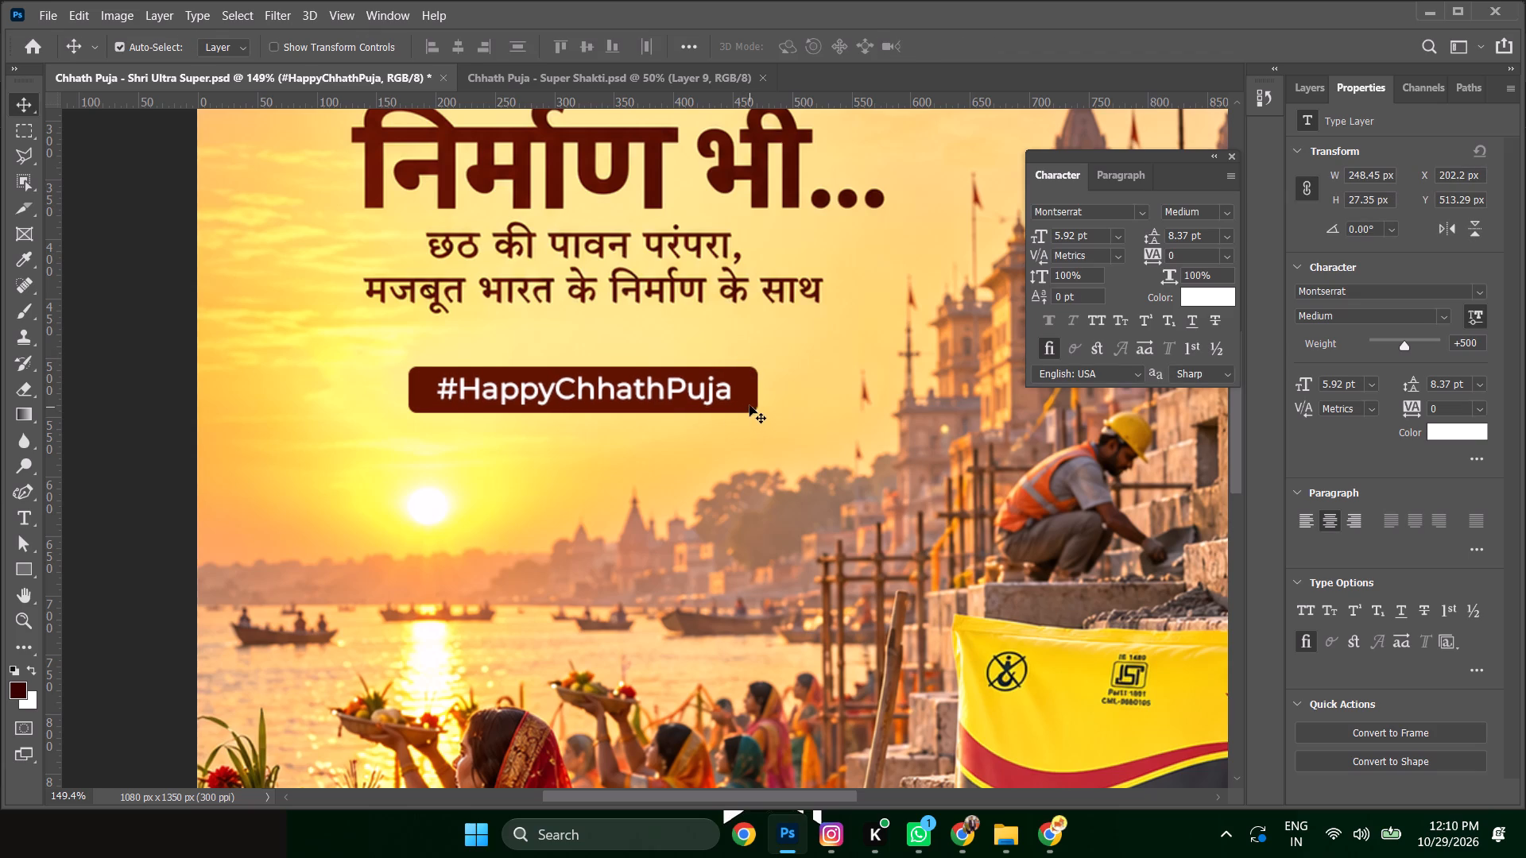
Link the maroon rectangle and the #HappyChhathPuja text so they move together.
shift+click(749, 405)
shift+right_click(749, 405)
shift+click(812, 469)
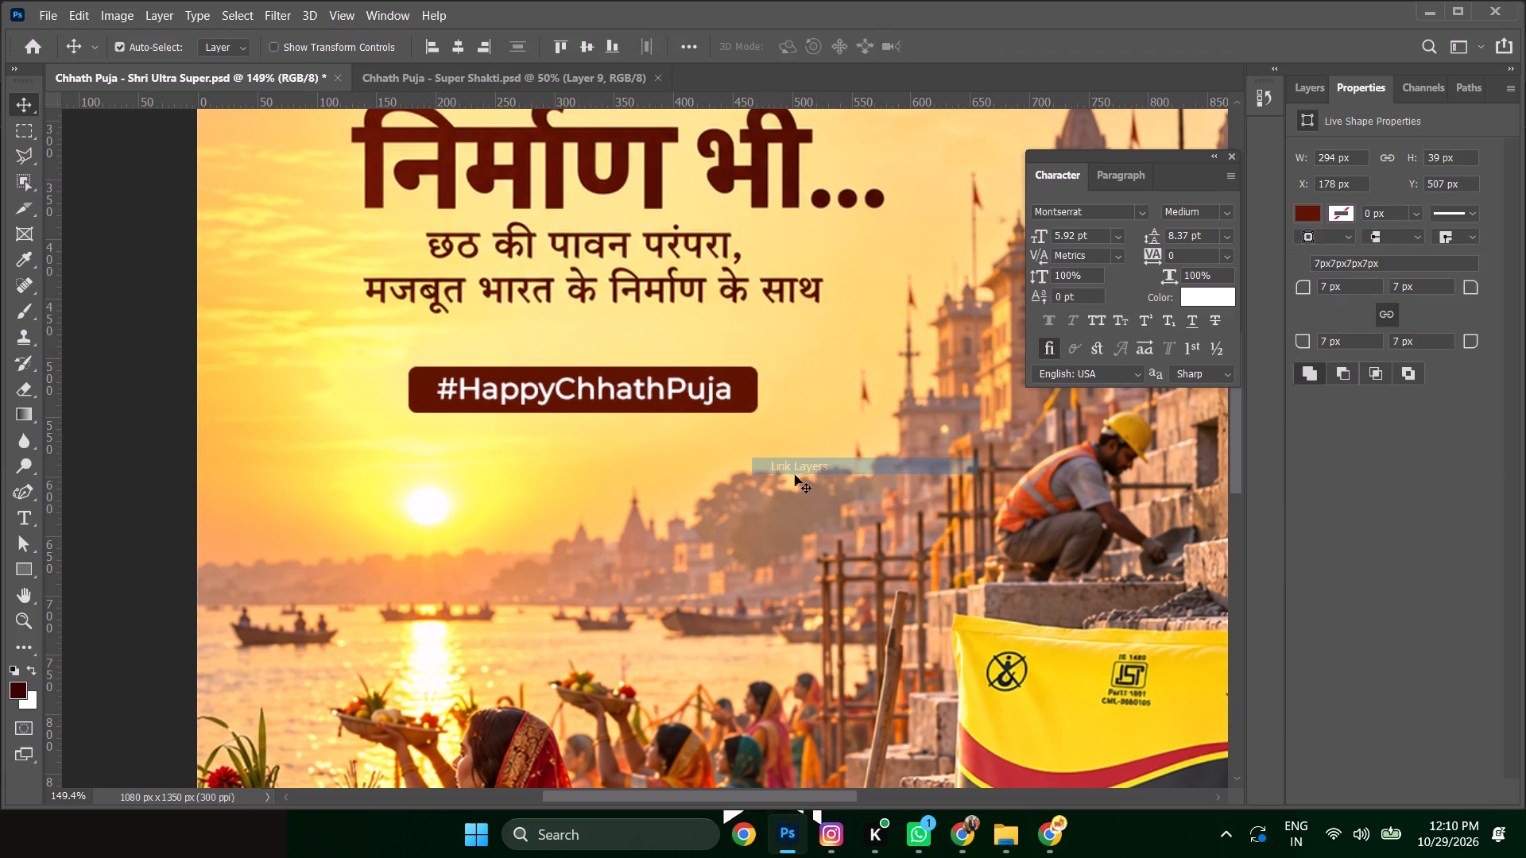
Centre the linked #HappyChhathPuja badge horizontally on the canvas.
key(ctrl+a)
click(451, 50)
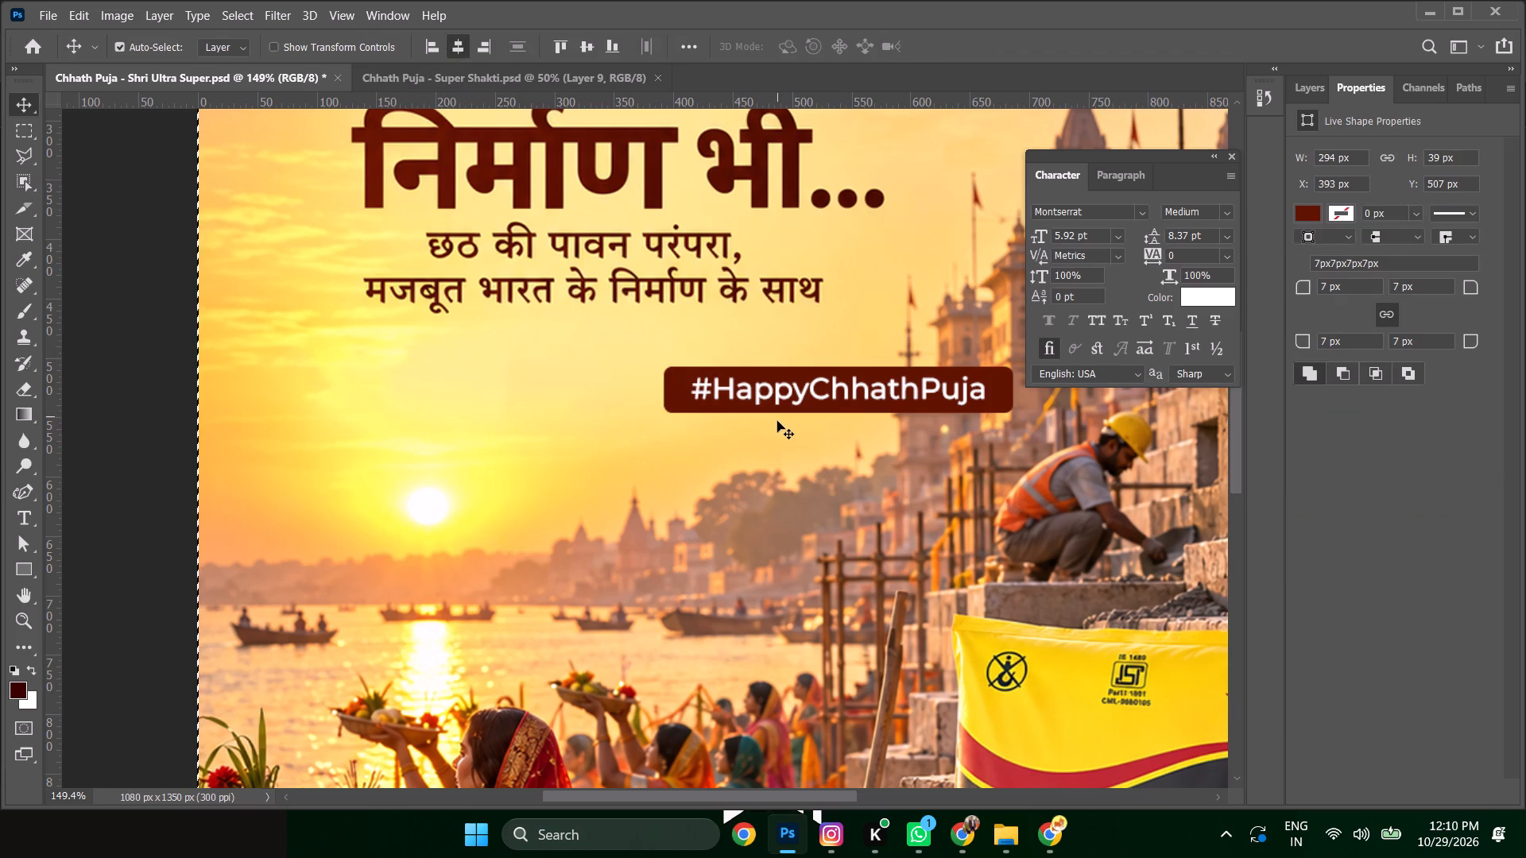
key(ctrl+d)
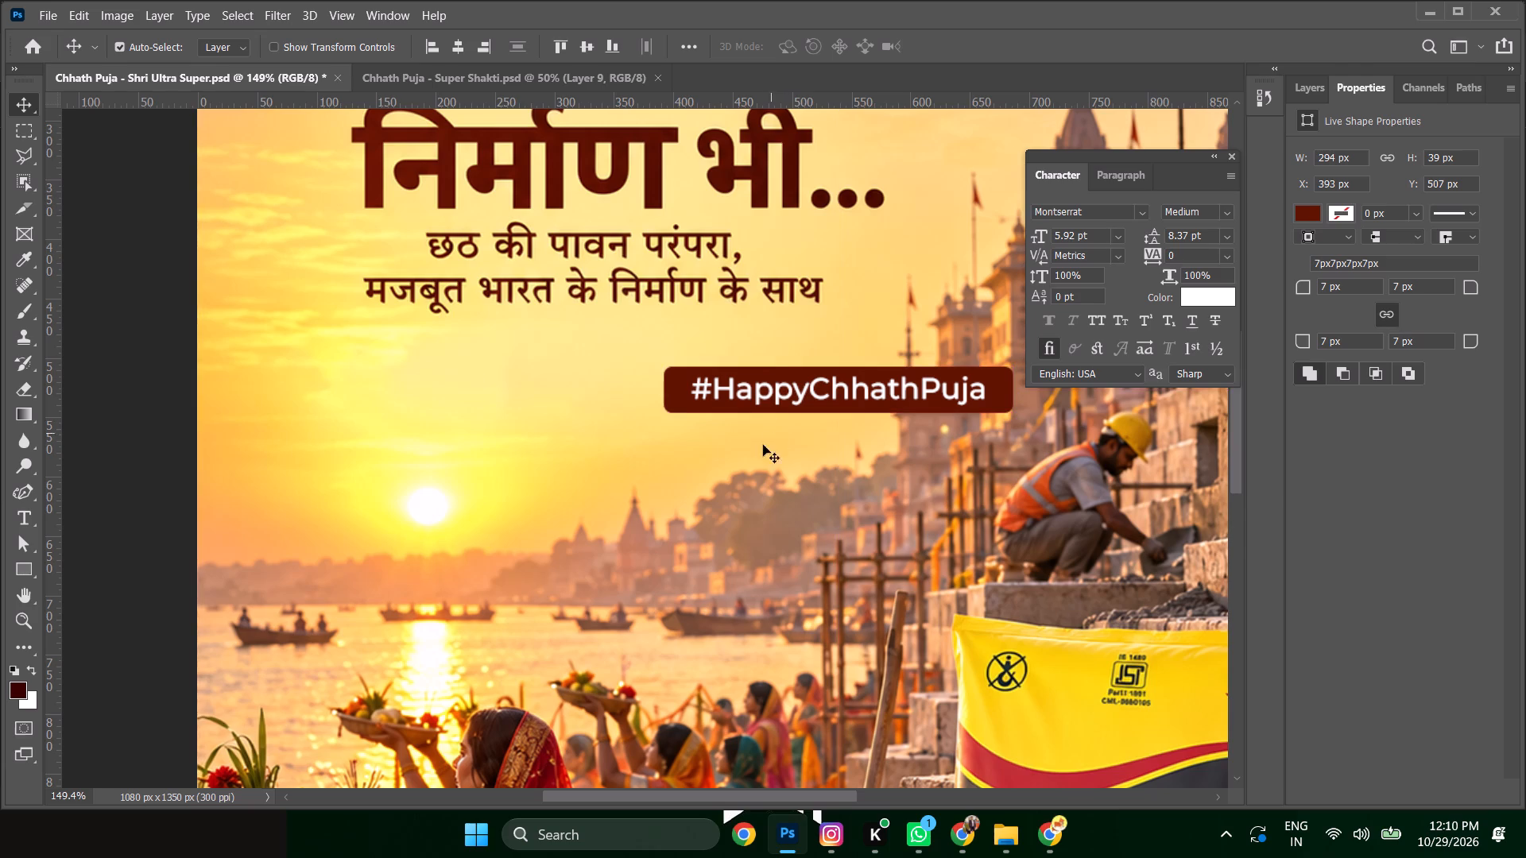
Move the linked #HappyChhathPuja badge about 170 px left, towards the space under the Hindi tagline.
alt+scroll(669, 452, down, 3)
key(shift+Left)
key(shift+Left)
key(shift+Left)
key(shift+Left)
key(shift+Left)
key(shift+Left)
key(shift+Left)
key(shift+Left)
key(shift+Left)
key(shift+Left)
key(shift+Left)
key(shift+Left)
key(shift+Left)
key(shift+Left)
key(shift+Left)
key(shift+Left)
key(shift+Left)
key(shift+Left)
key(shift+Left)
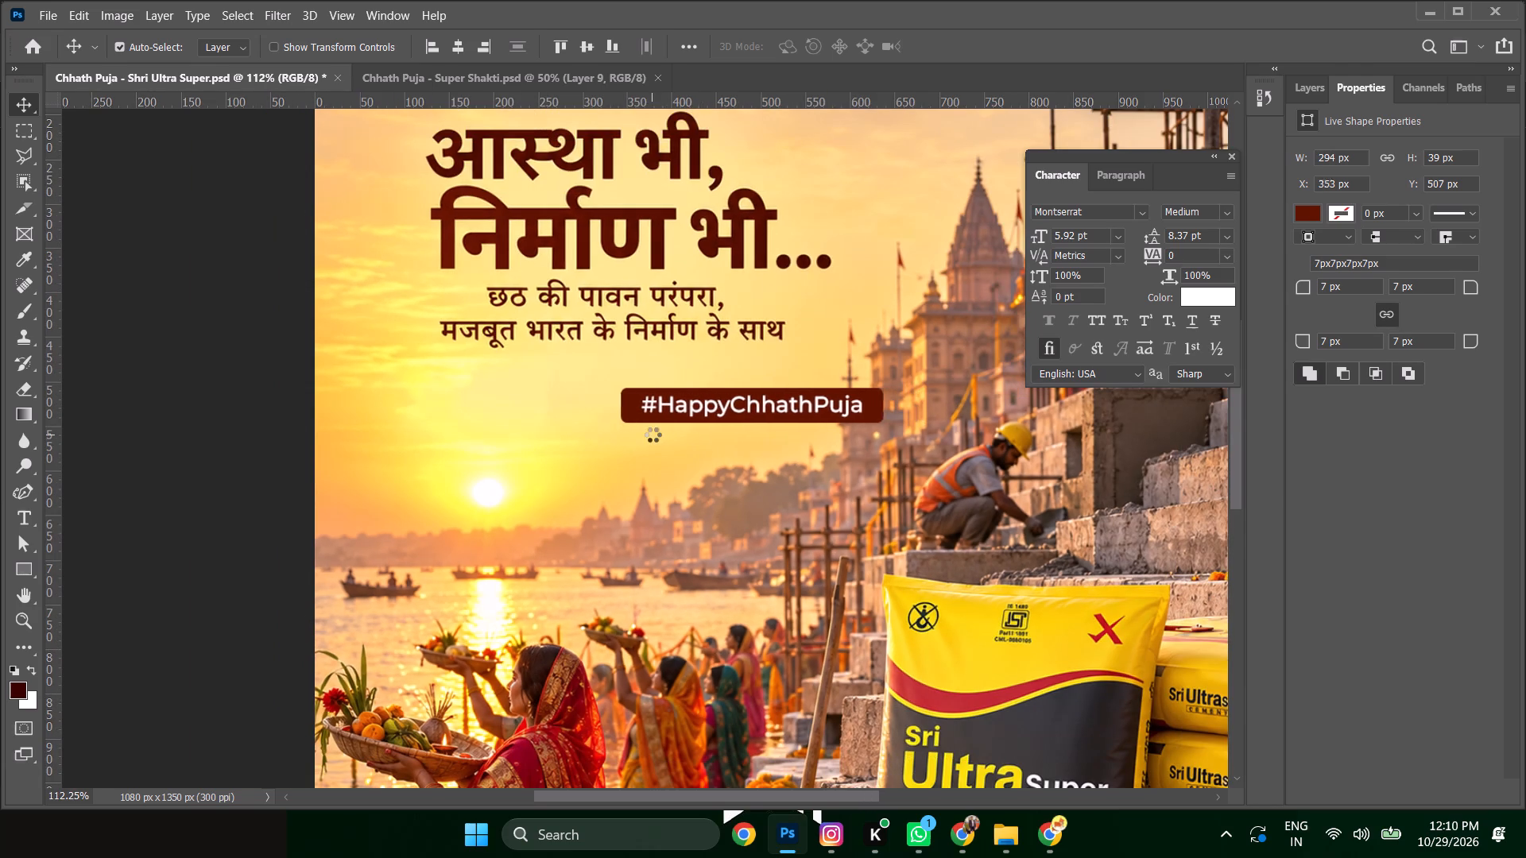
Scale the linked #HappyChhathPuja badge down to about 83%, keeping its centre in place.
key(ctrl+t)
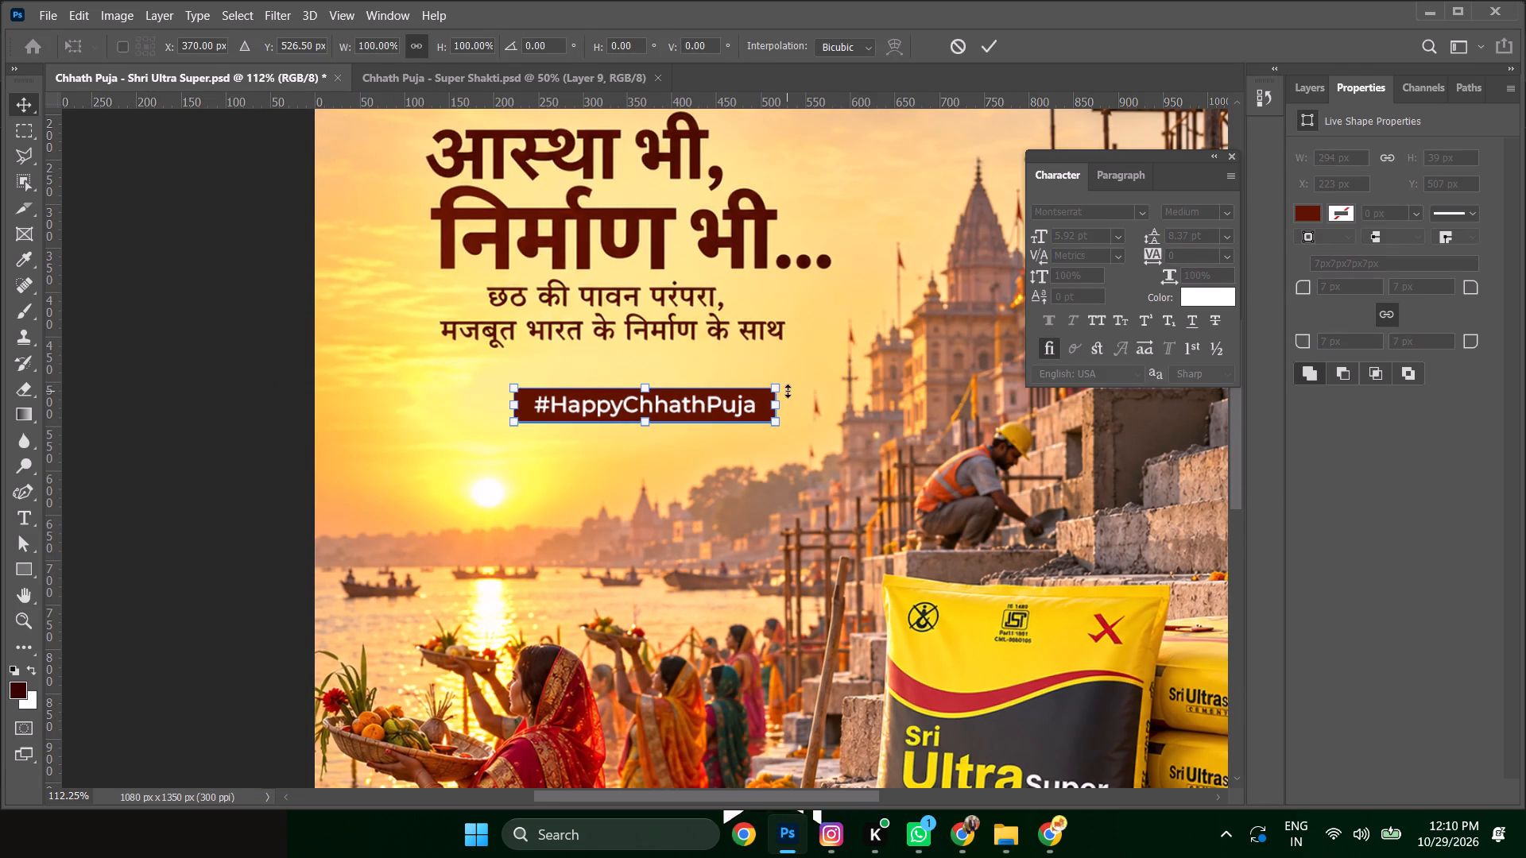
alt+drag(781, 391, 760, 404)
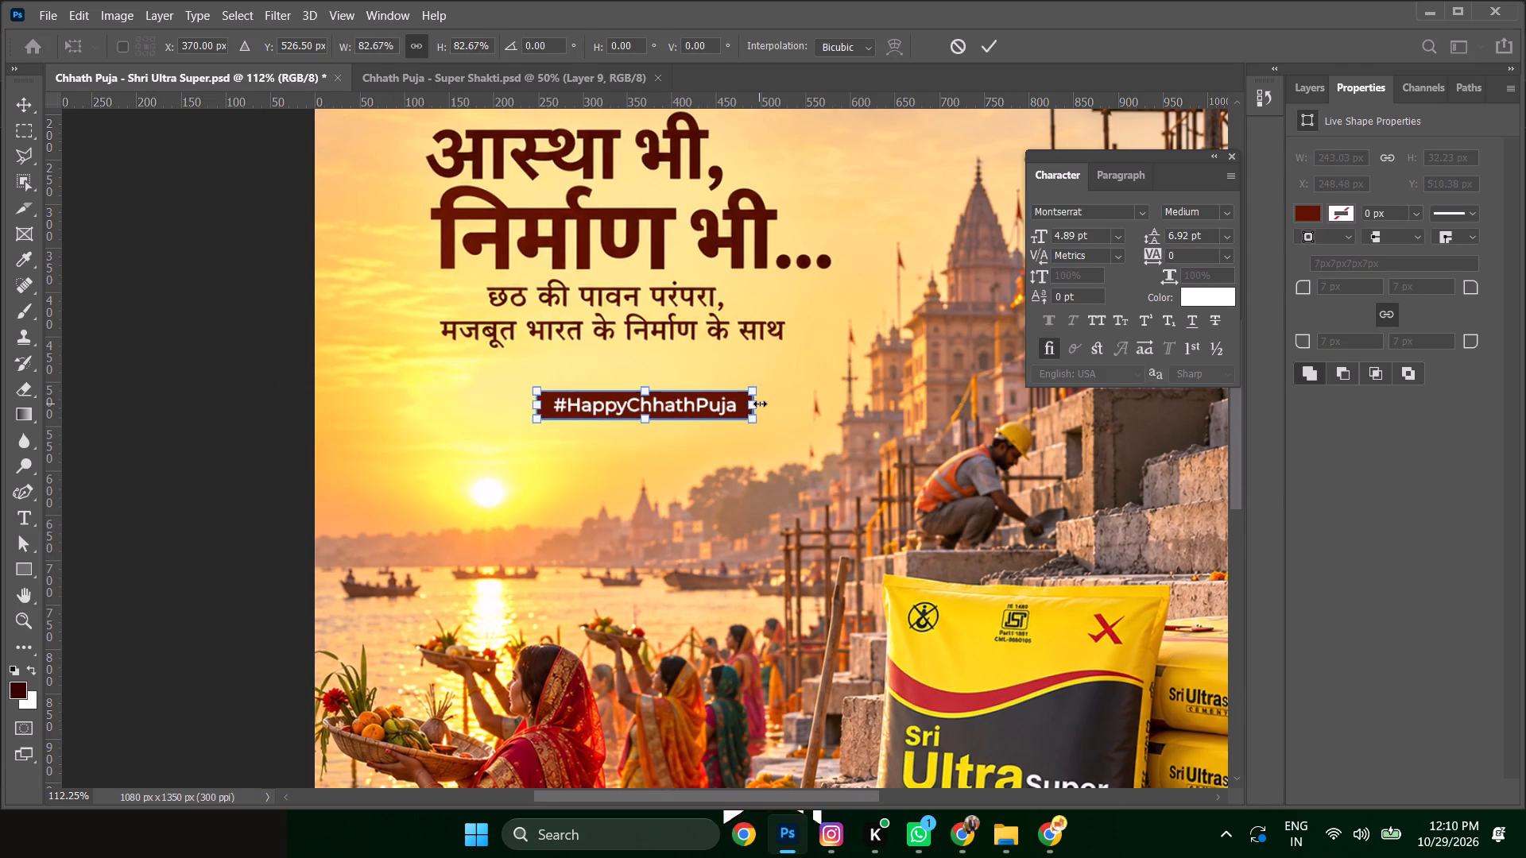
key(Return)
Move the #HappyChhathPuja badge about 52 px left and 29 px up so it sits centred just under the Hindi tagline.
alt+scroll(755, 408, down, 2)
key(shift+Left)
key(shift+Left)
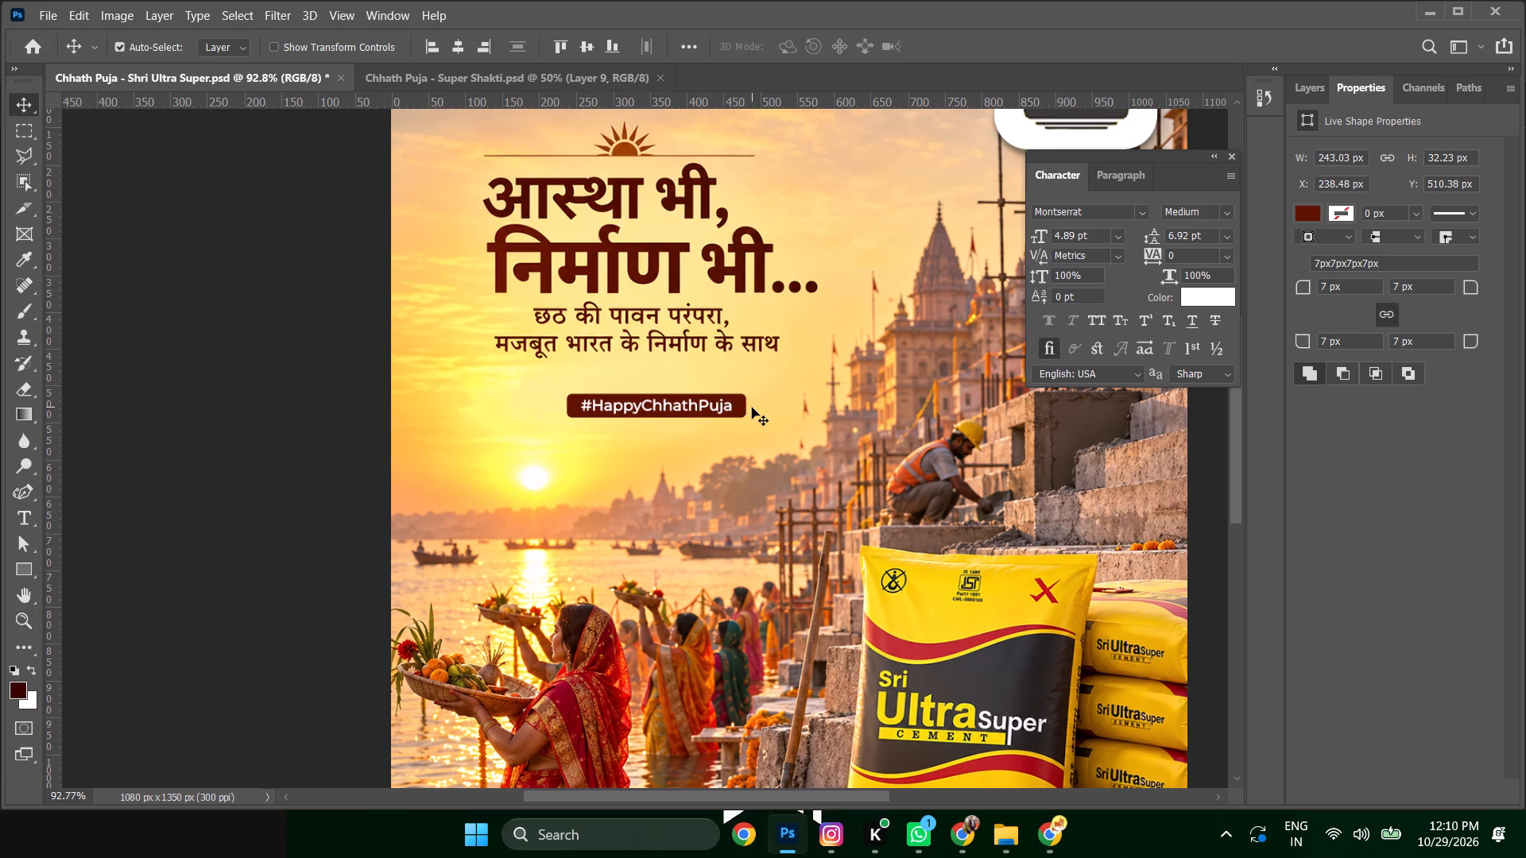
key(shift+Up)
key(shift+Up)
key(shift+Up)
key(shift+Left)
key(shift+Left)
key(shift+Left)
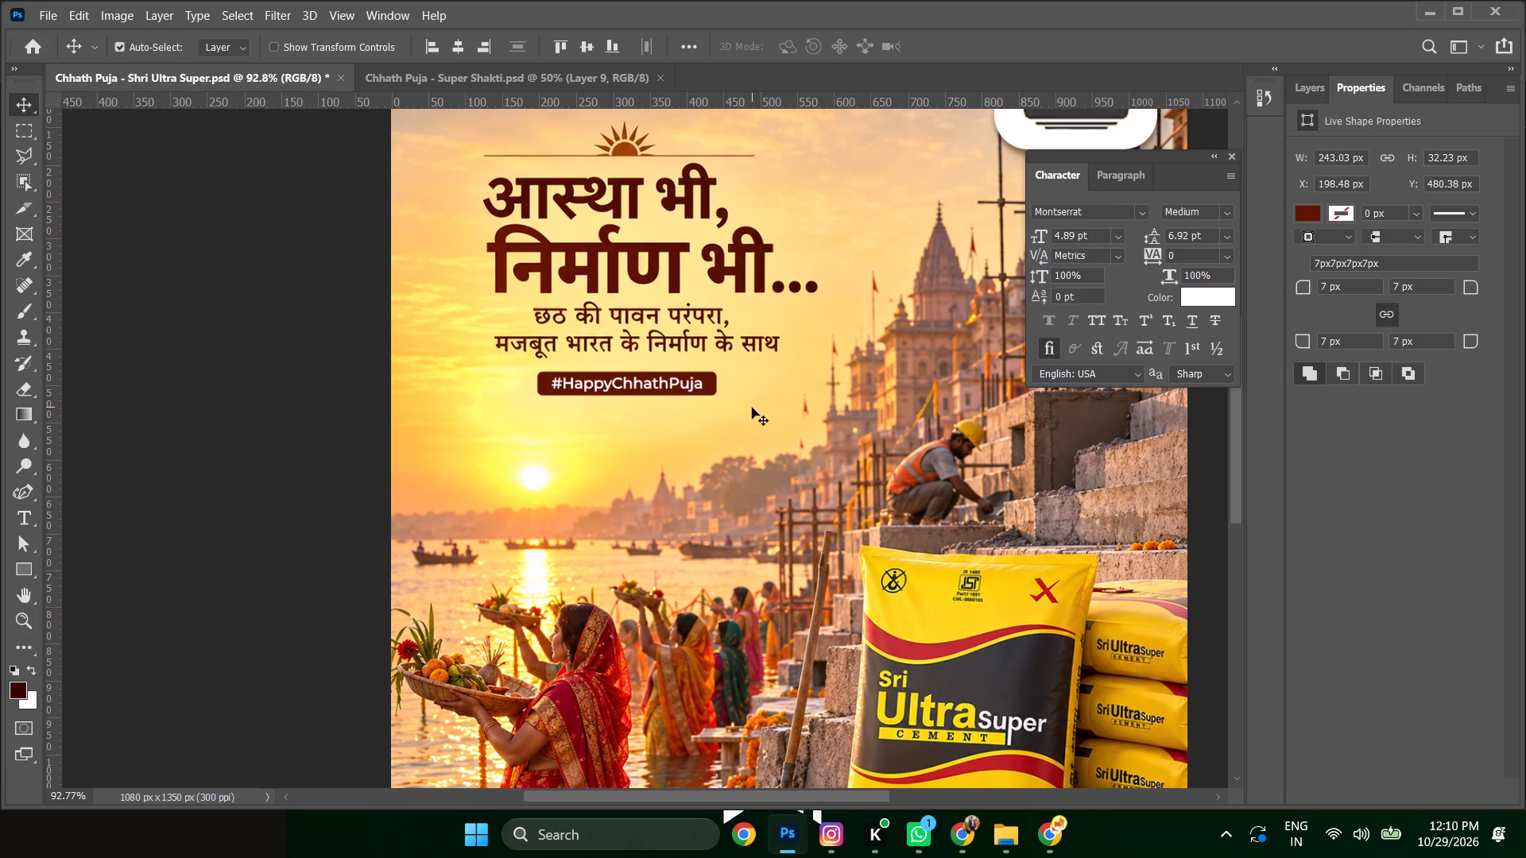
key(Down)
key(Left)
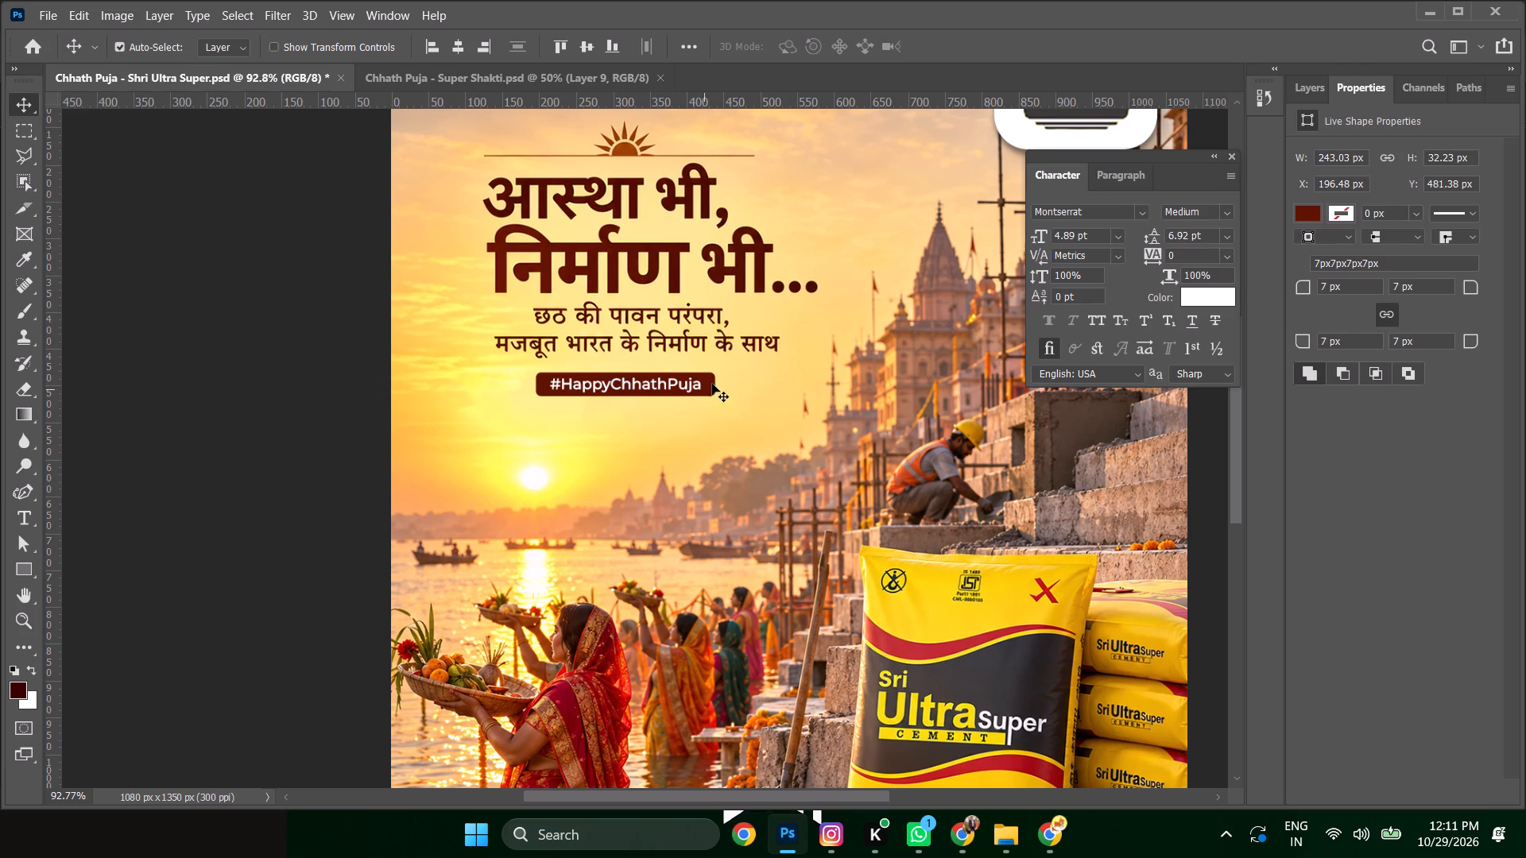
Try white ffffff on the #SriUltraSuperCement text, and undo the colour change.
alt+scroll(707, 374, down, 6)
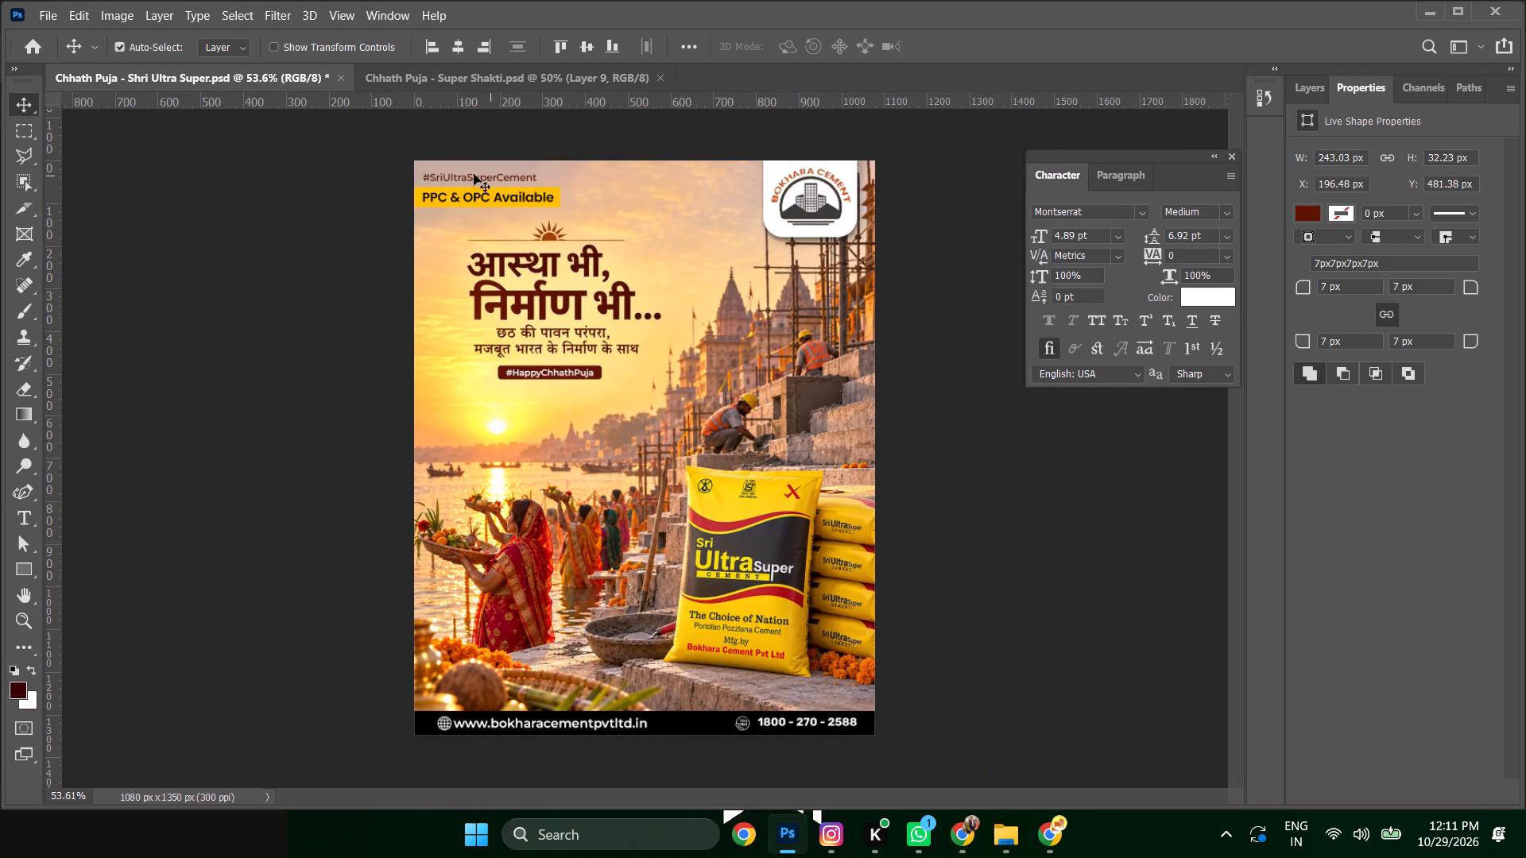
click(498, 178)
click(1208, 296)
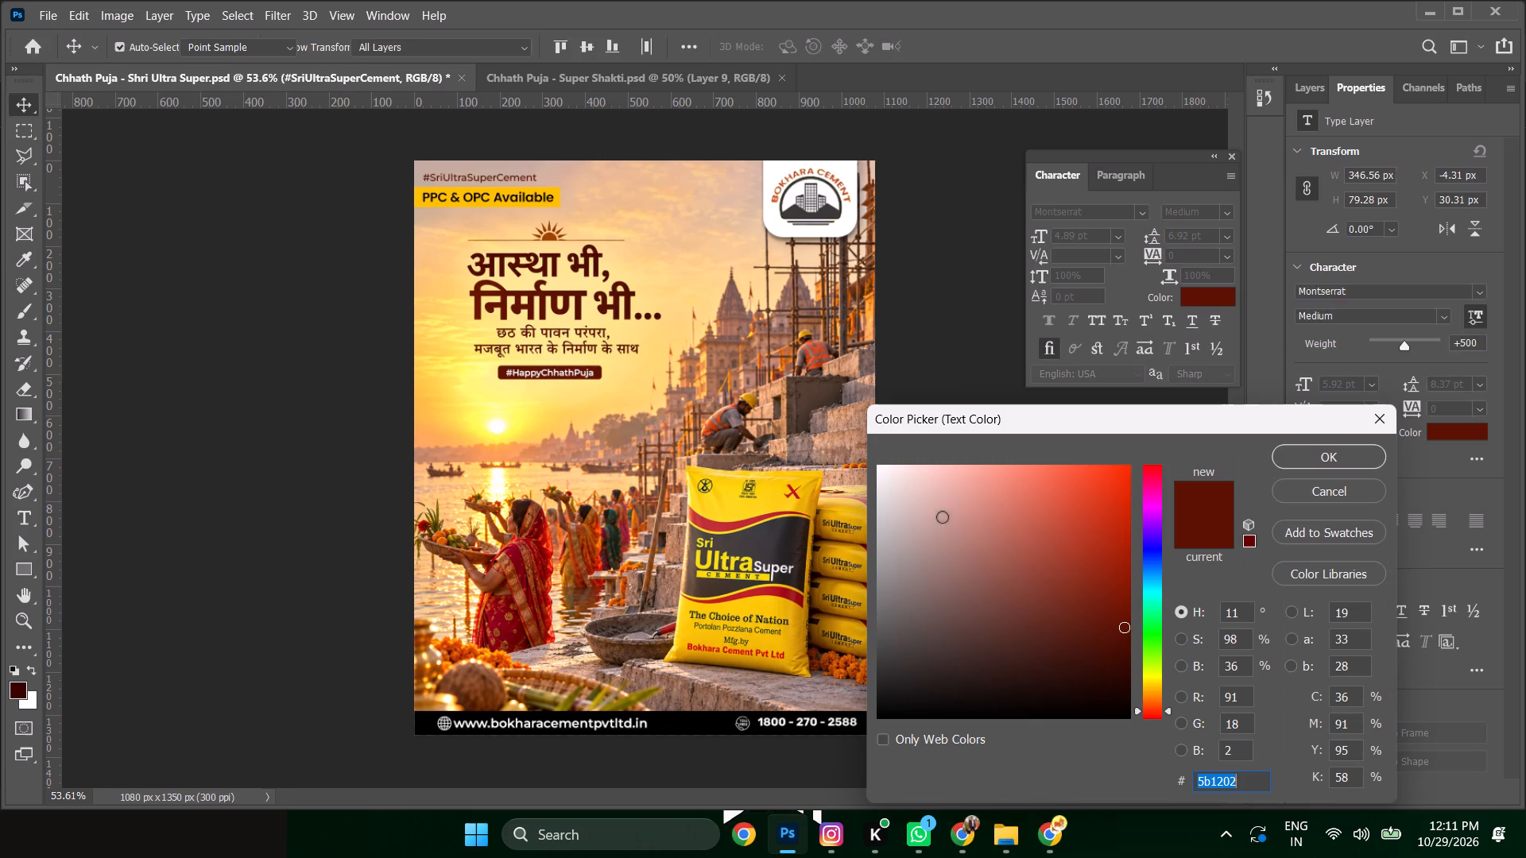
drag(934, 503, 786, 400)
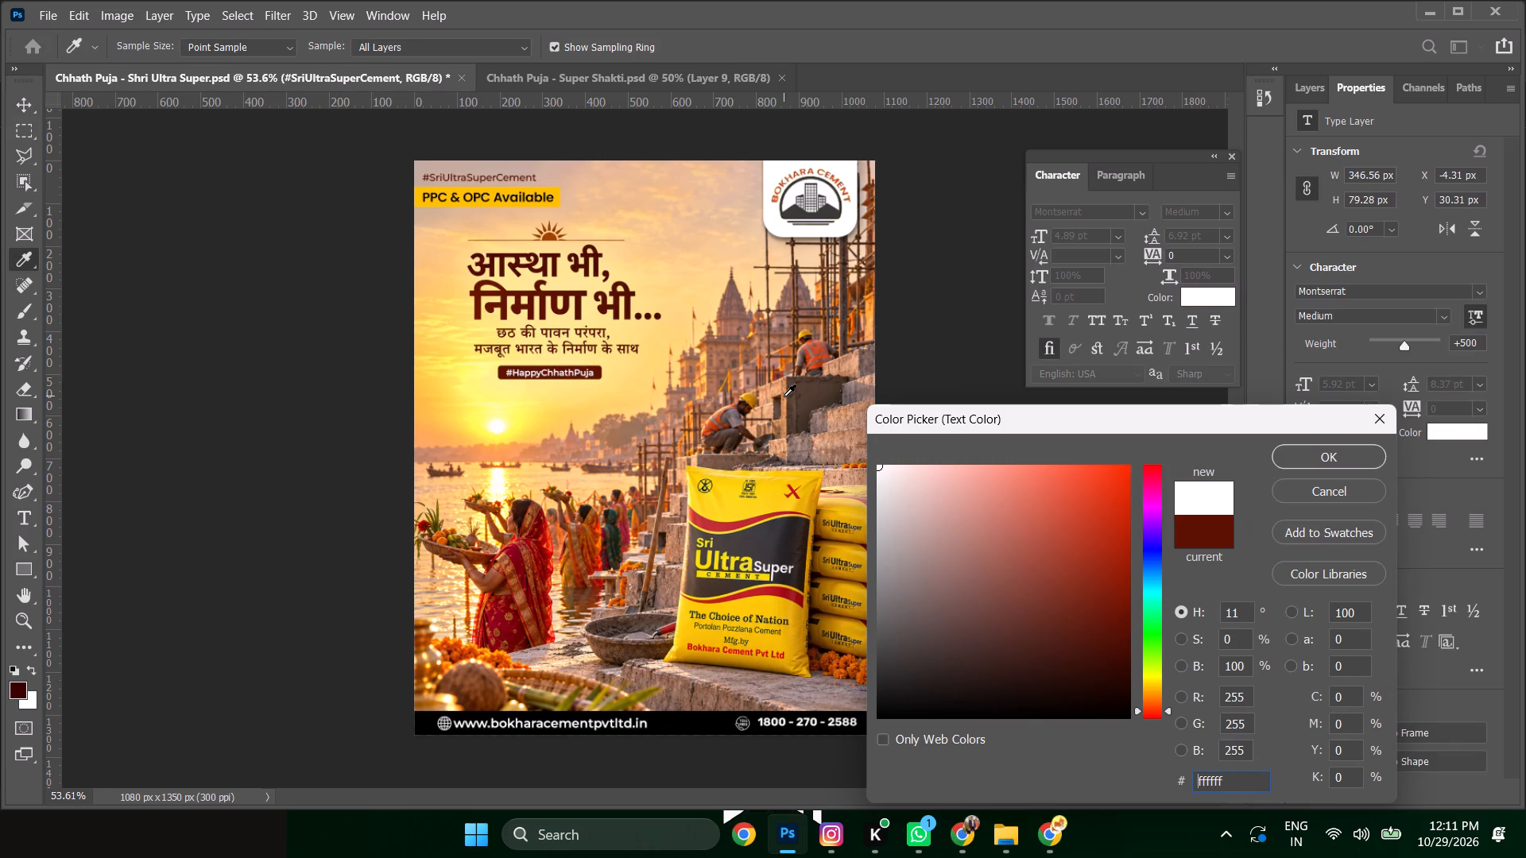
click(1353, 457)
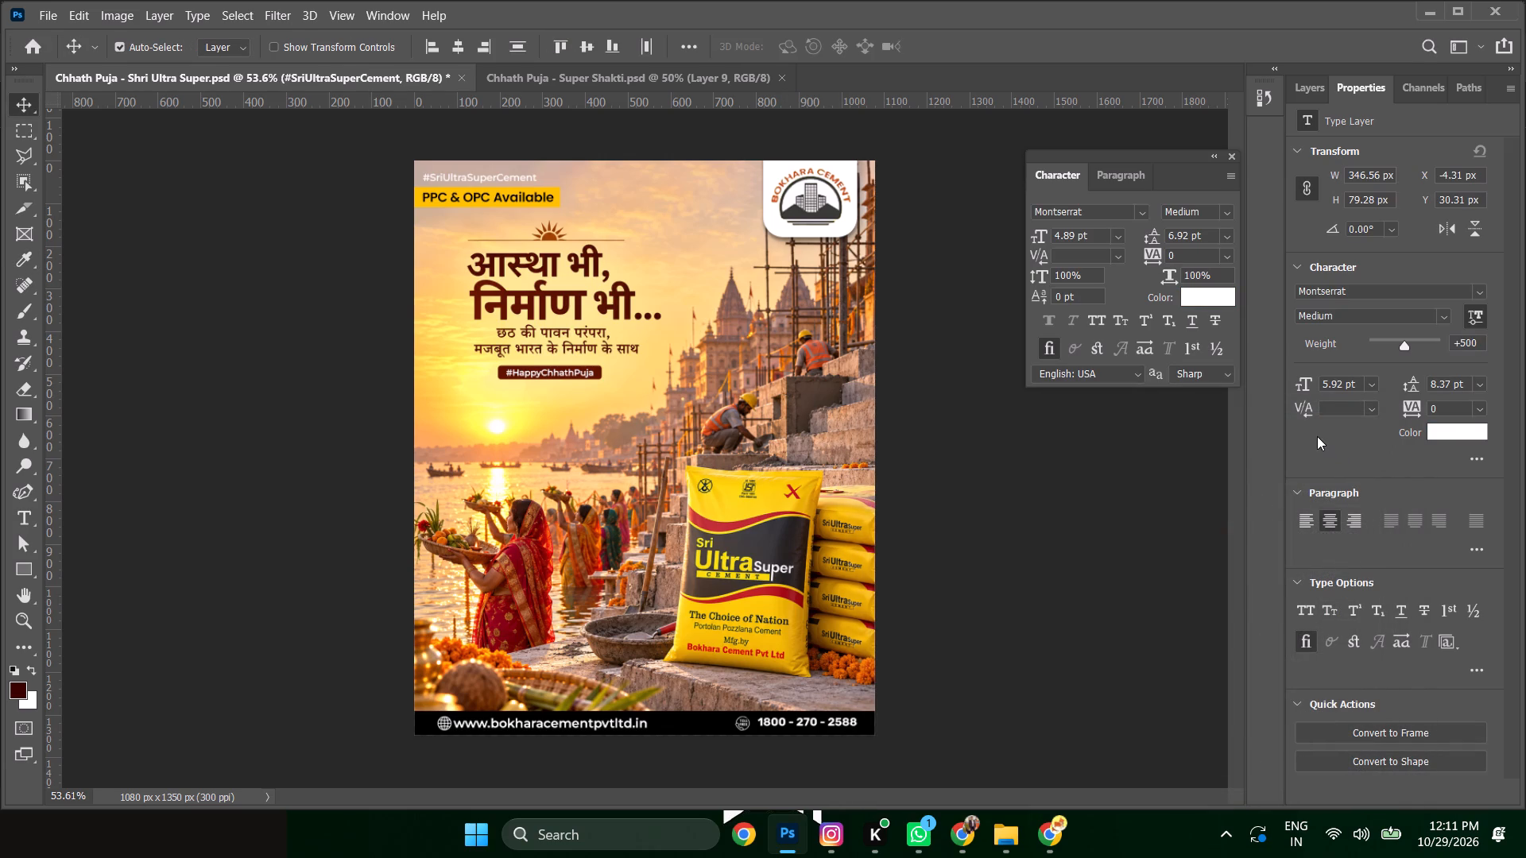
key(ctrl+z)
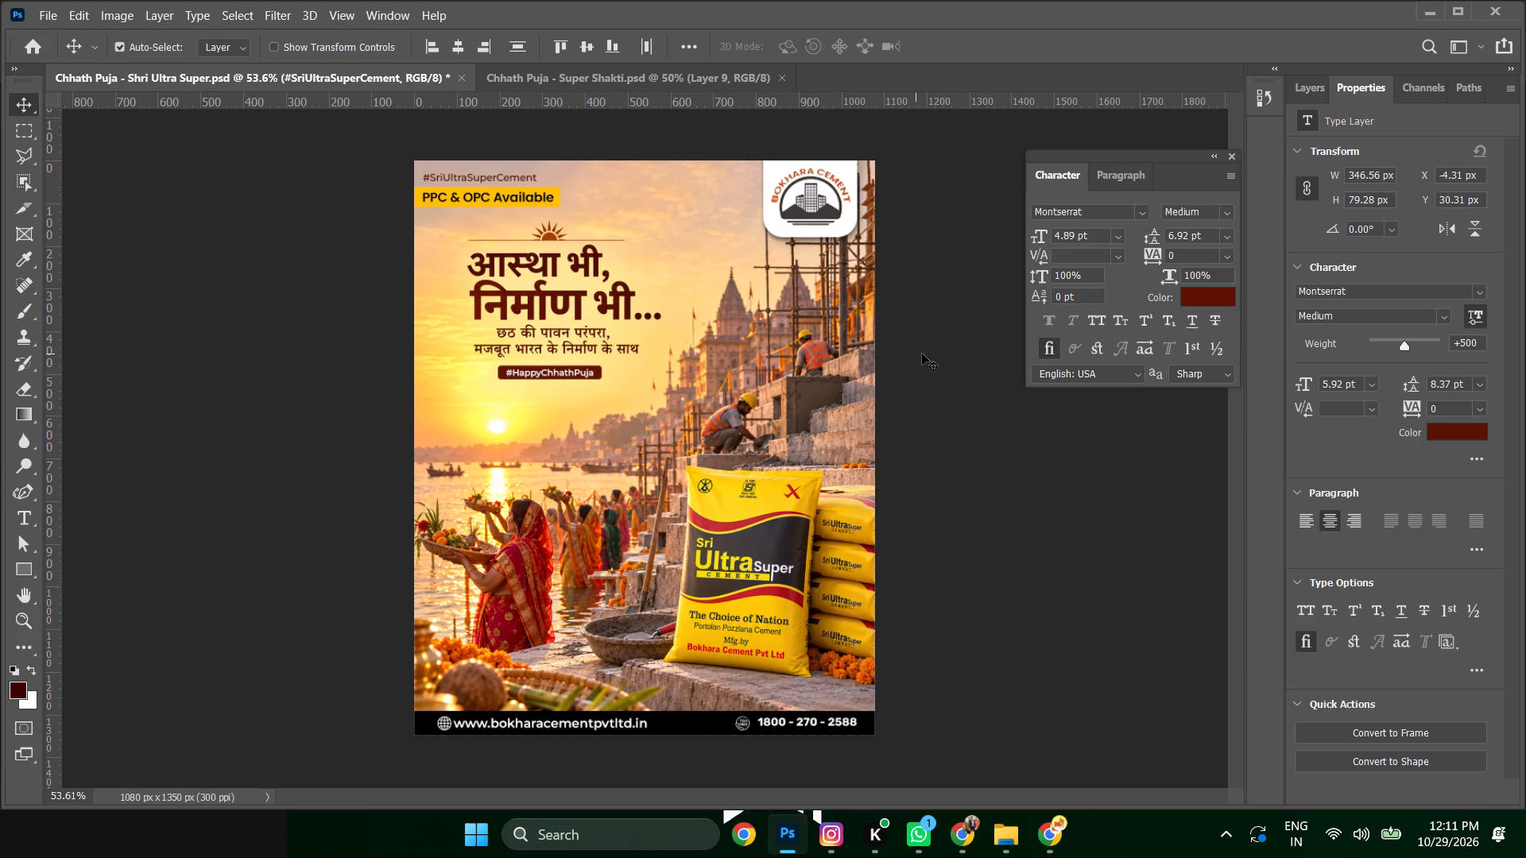
Recolour the #SriUltraSuperCement text black 000000, sampled from the PPC & OPC Available lettering.
alt+scroll(504, 181, up, 4)
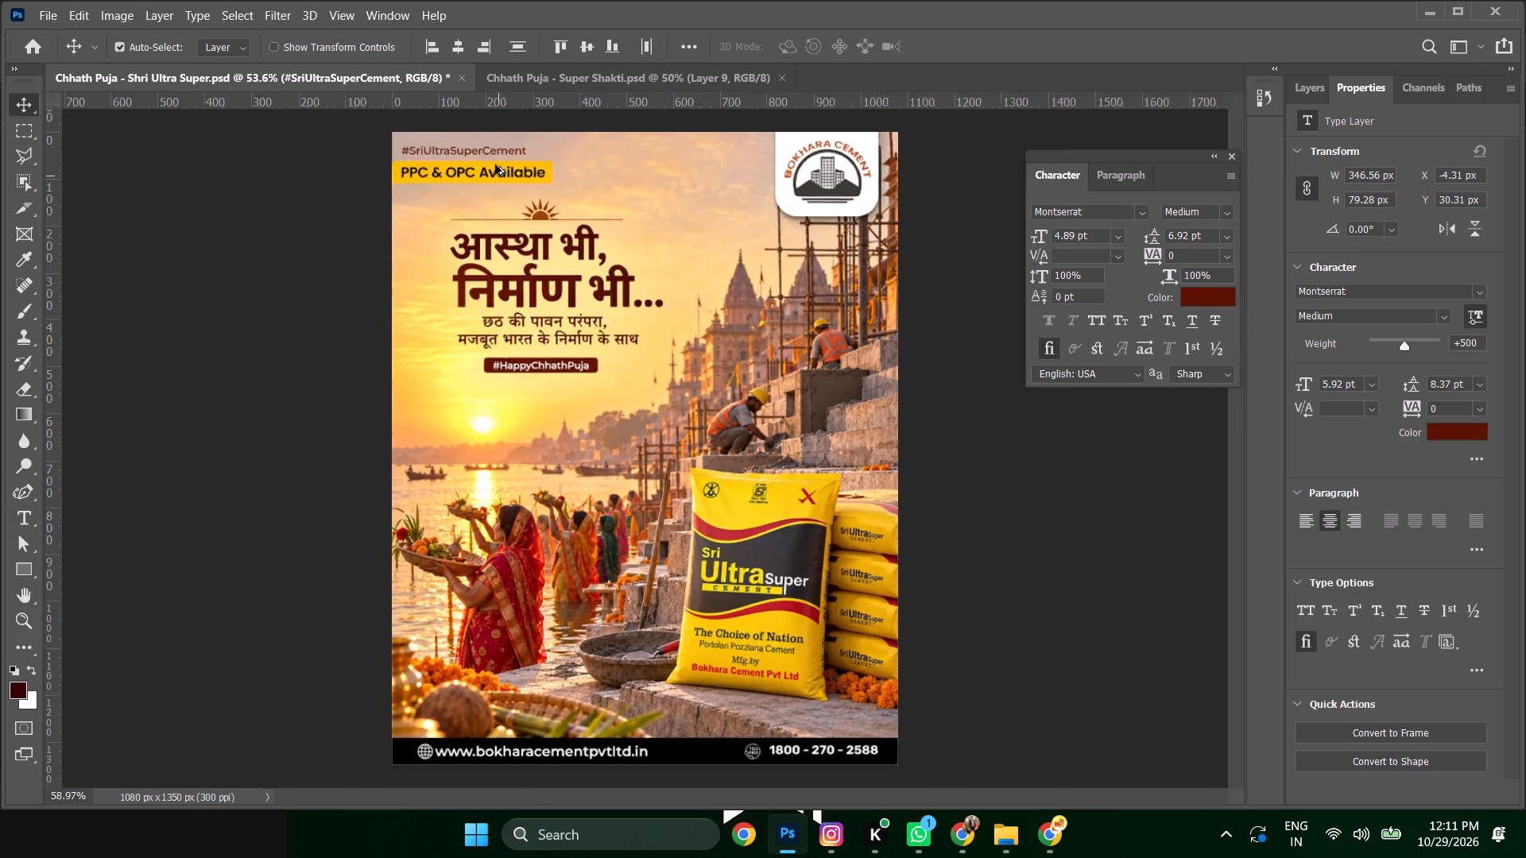
alt+scroll(495, 164, up, 6)
key(space)
key(space)
key(space)
key(space)
key(space)
key(space)
drag(507, 163, 525, 254)
alt+scroll(524, 236, up, 6)
click(528, 214)
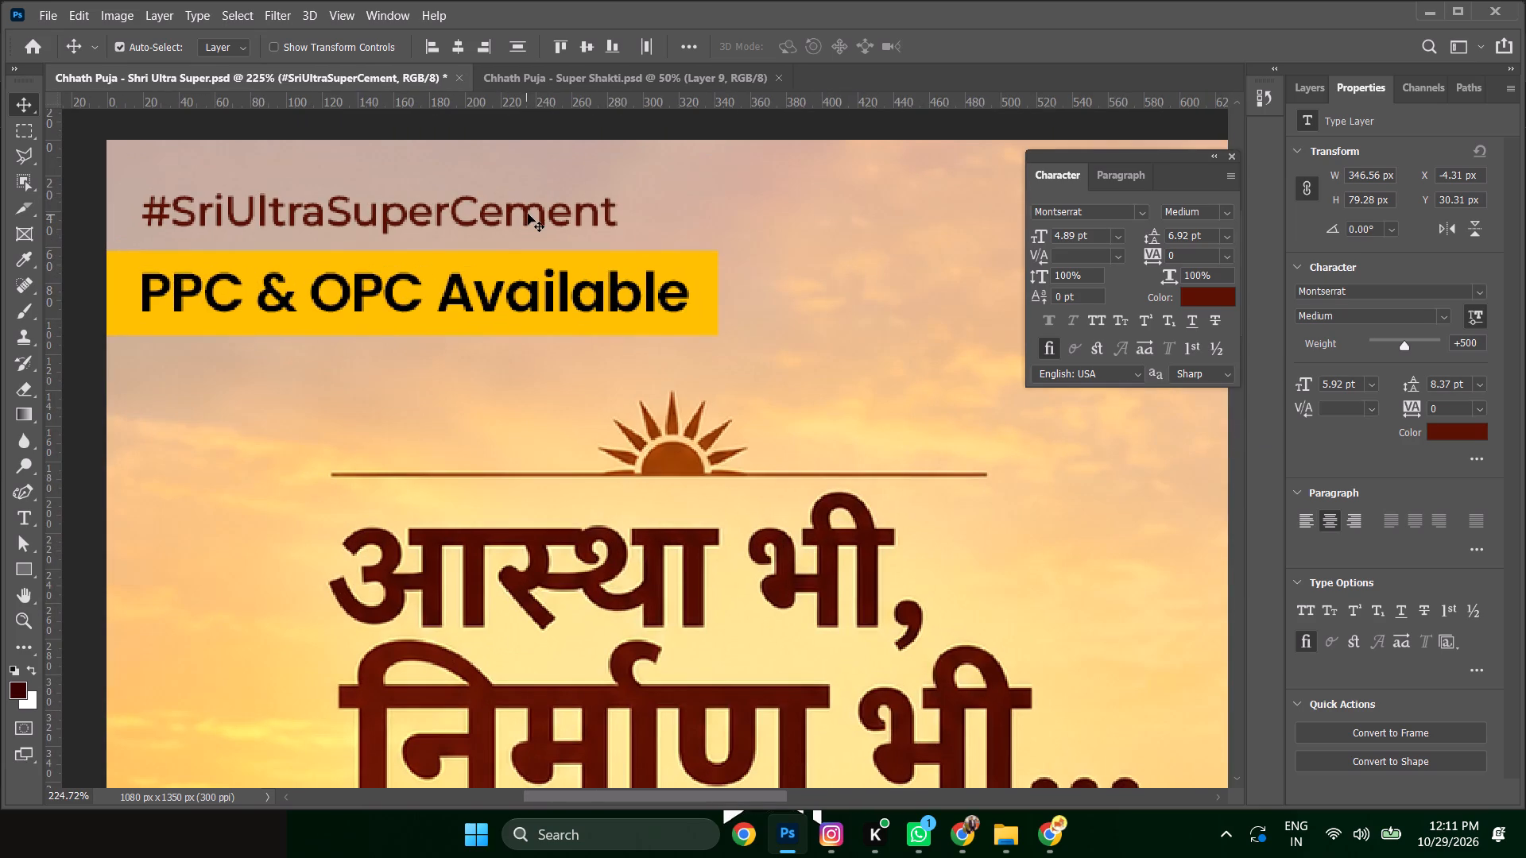
click(1208, 292)
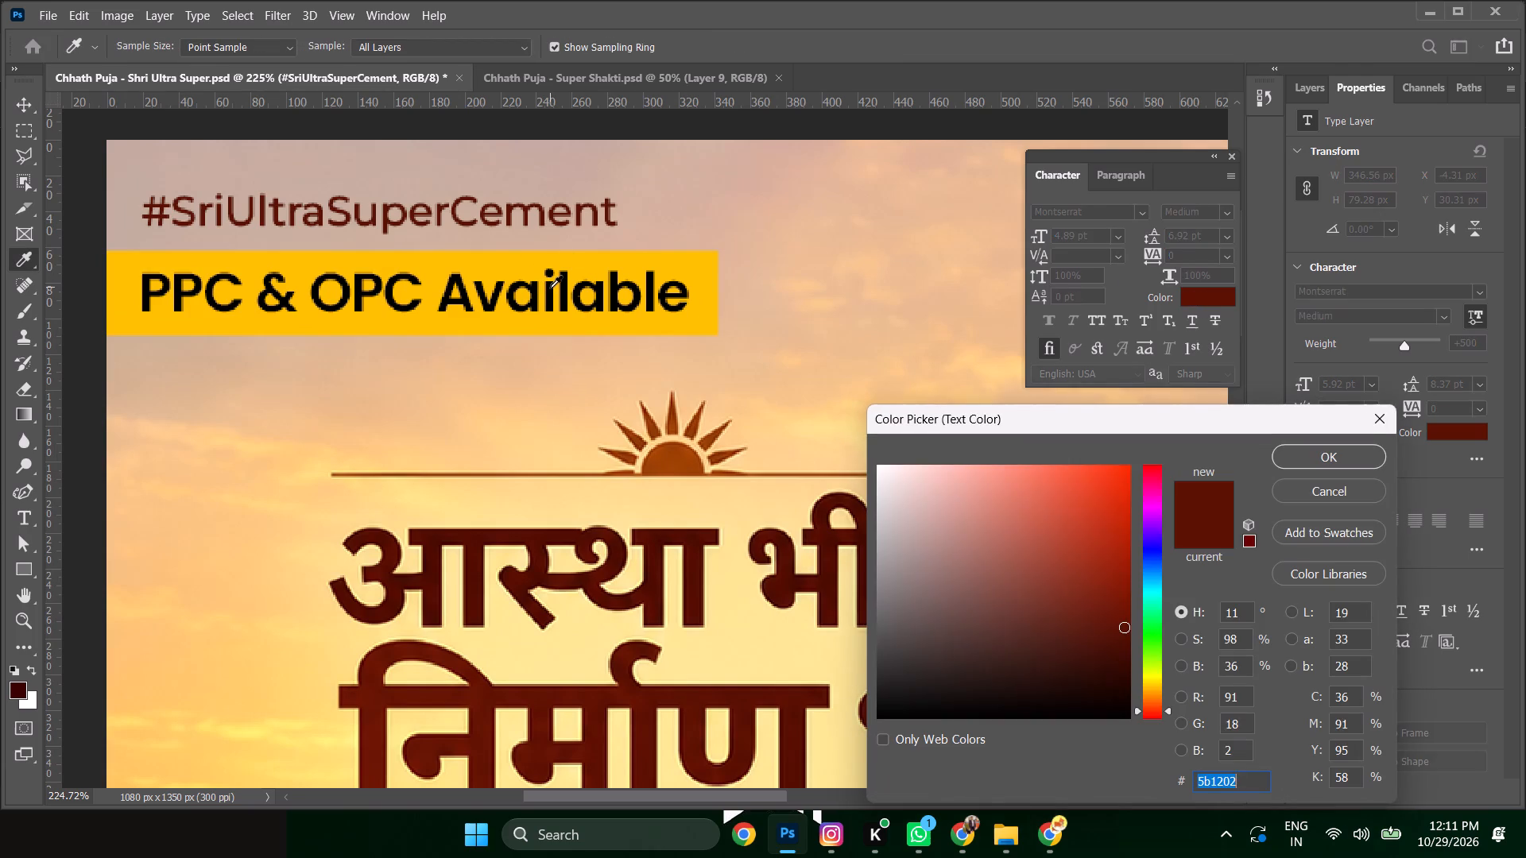
click(550, 288)
click(1288, 458)
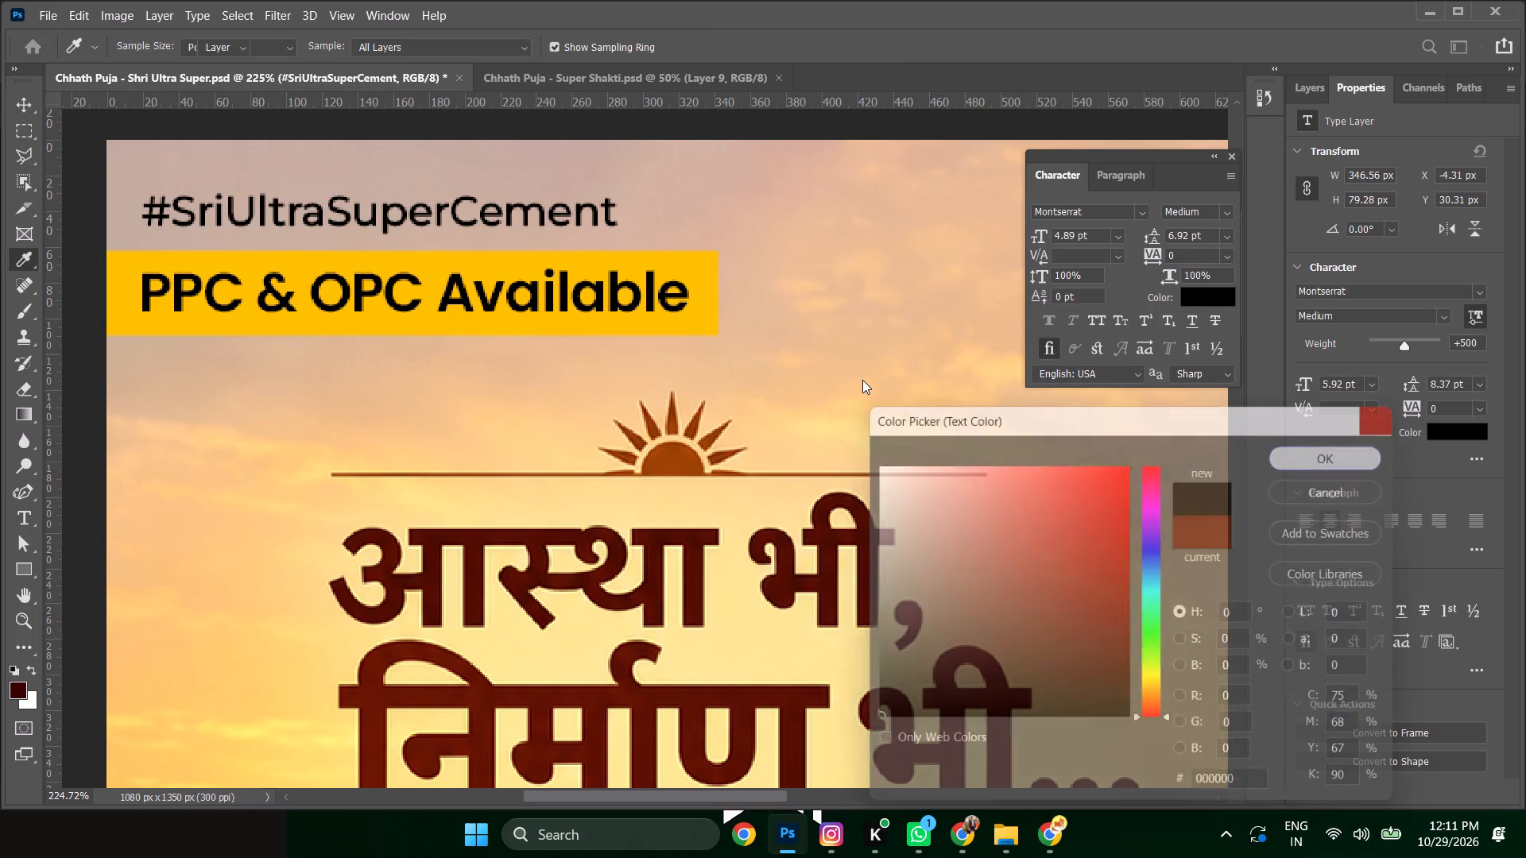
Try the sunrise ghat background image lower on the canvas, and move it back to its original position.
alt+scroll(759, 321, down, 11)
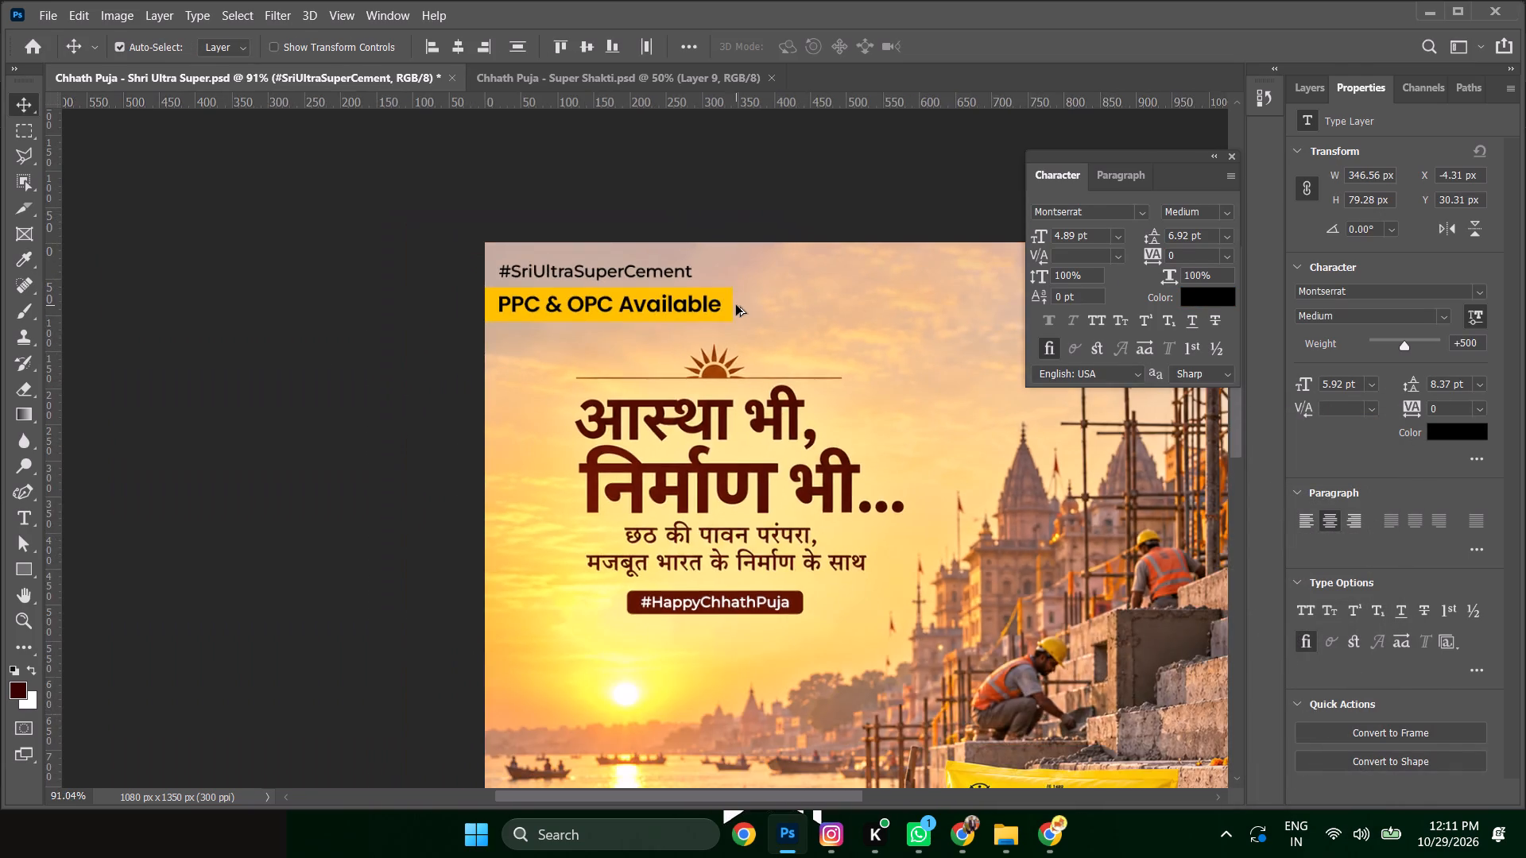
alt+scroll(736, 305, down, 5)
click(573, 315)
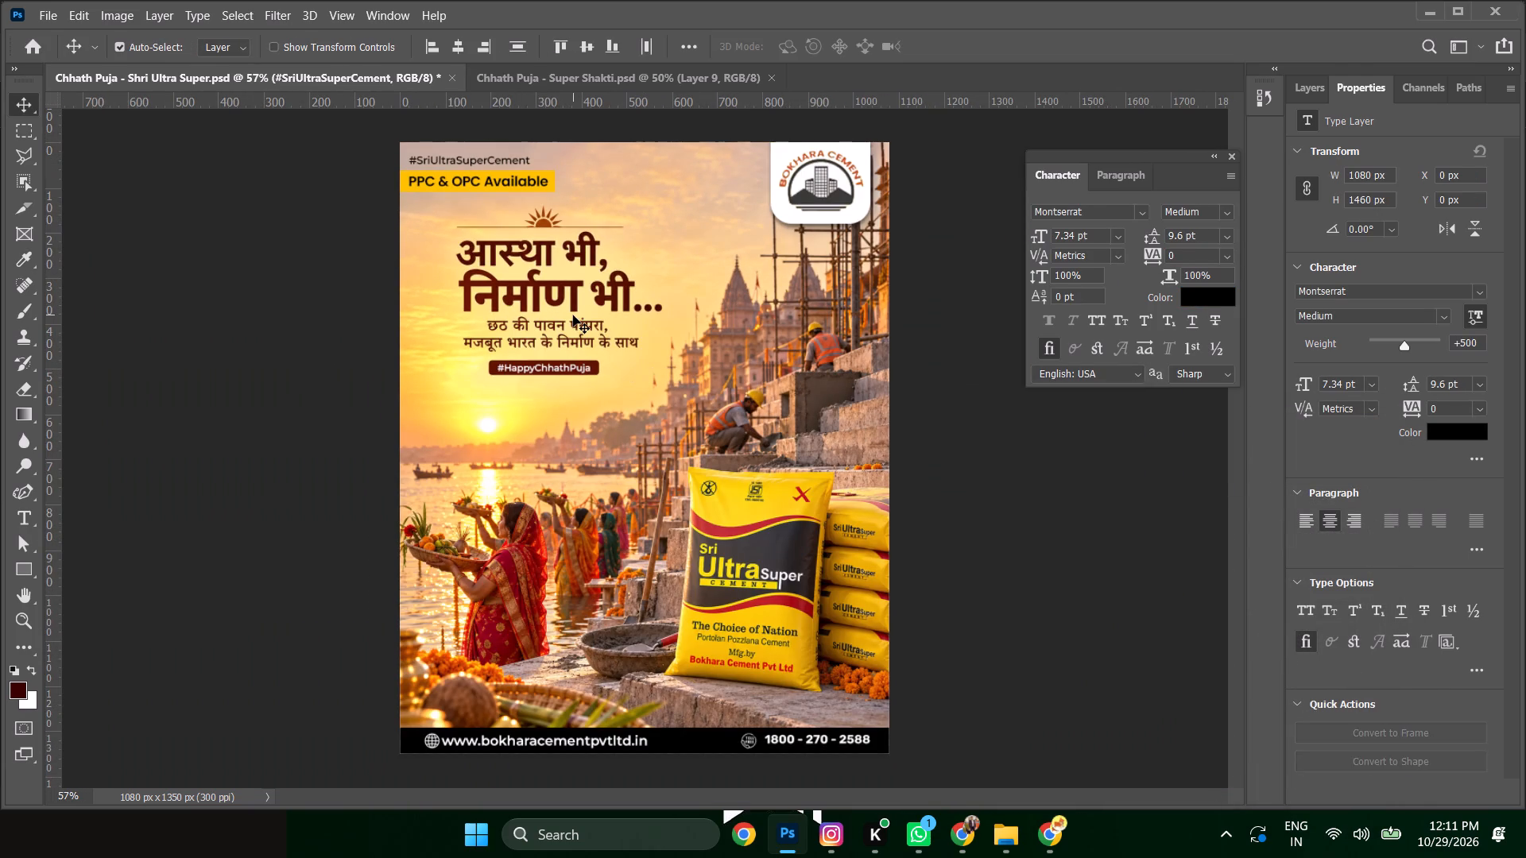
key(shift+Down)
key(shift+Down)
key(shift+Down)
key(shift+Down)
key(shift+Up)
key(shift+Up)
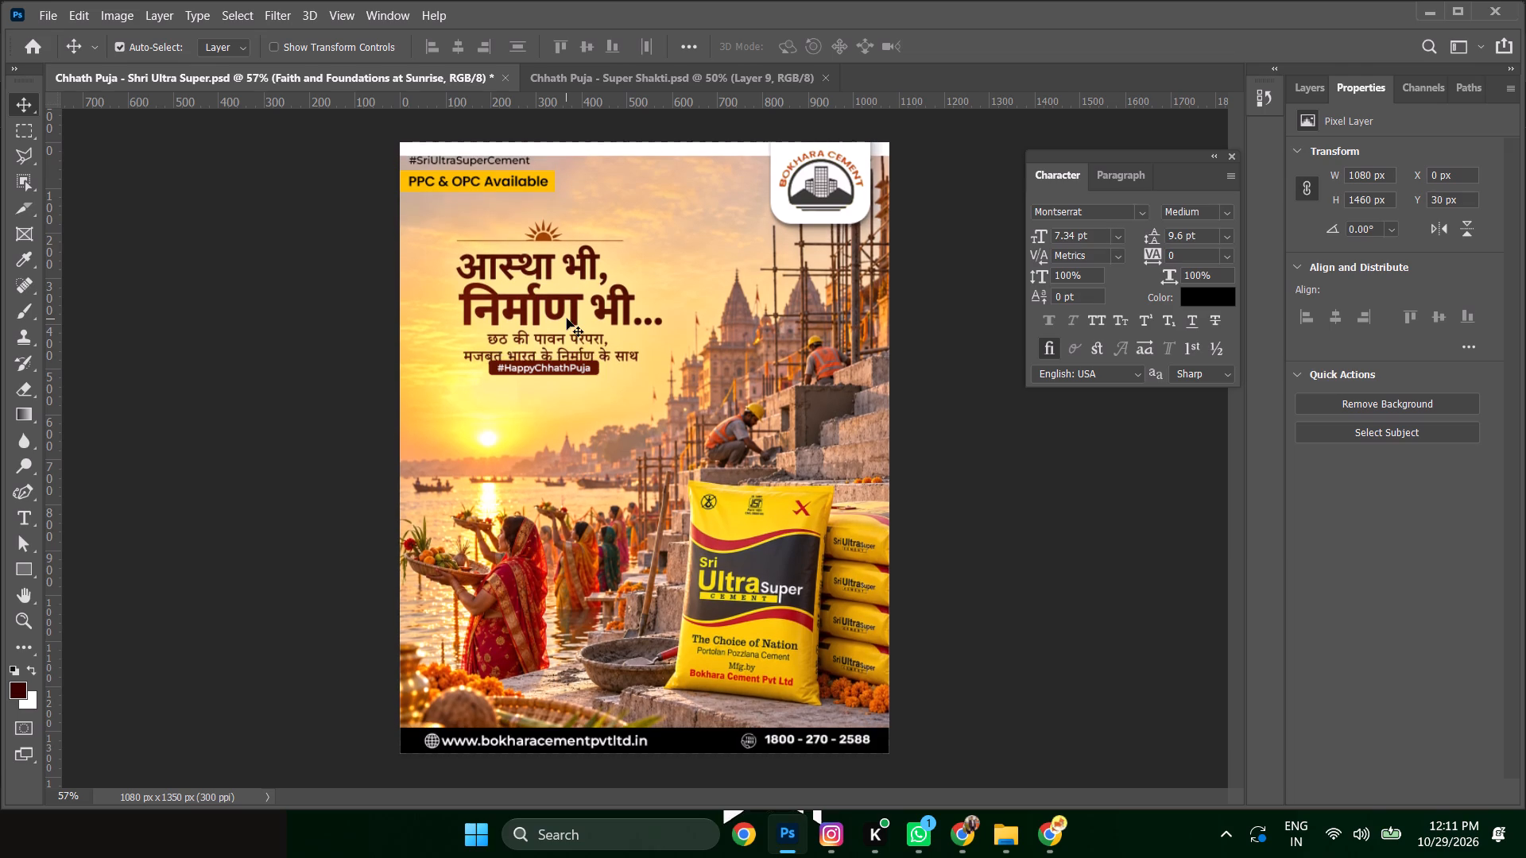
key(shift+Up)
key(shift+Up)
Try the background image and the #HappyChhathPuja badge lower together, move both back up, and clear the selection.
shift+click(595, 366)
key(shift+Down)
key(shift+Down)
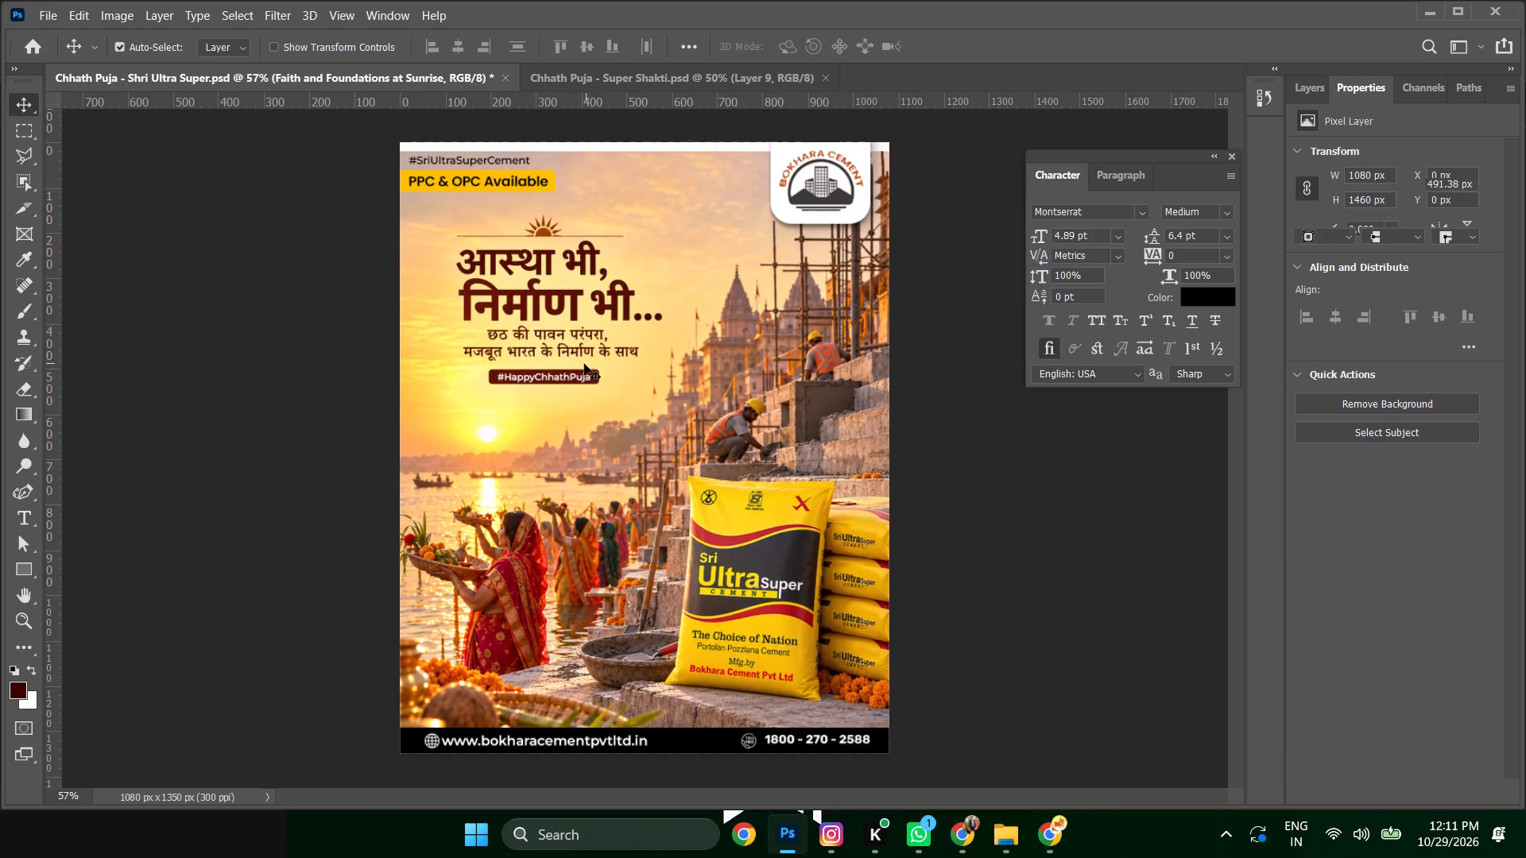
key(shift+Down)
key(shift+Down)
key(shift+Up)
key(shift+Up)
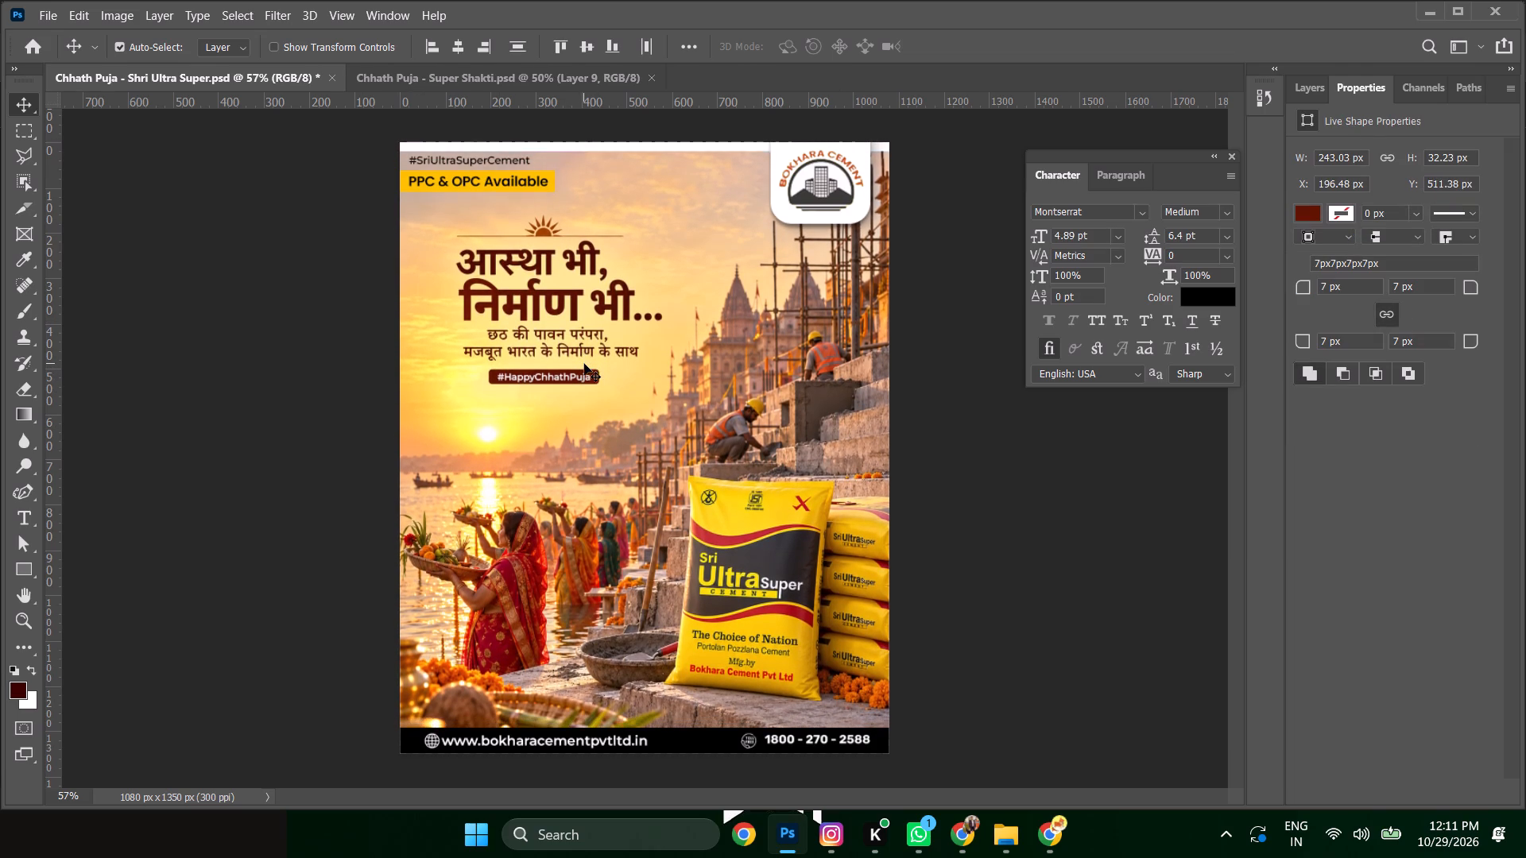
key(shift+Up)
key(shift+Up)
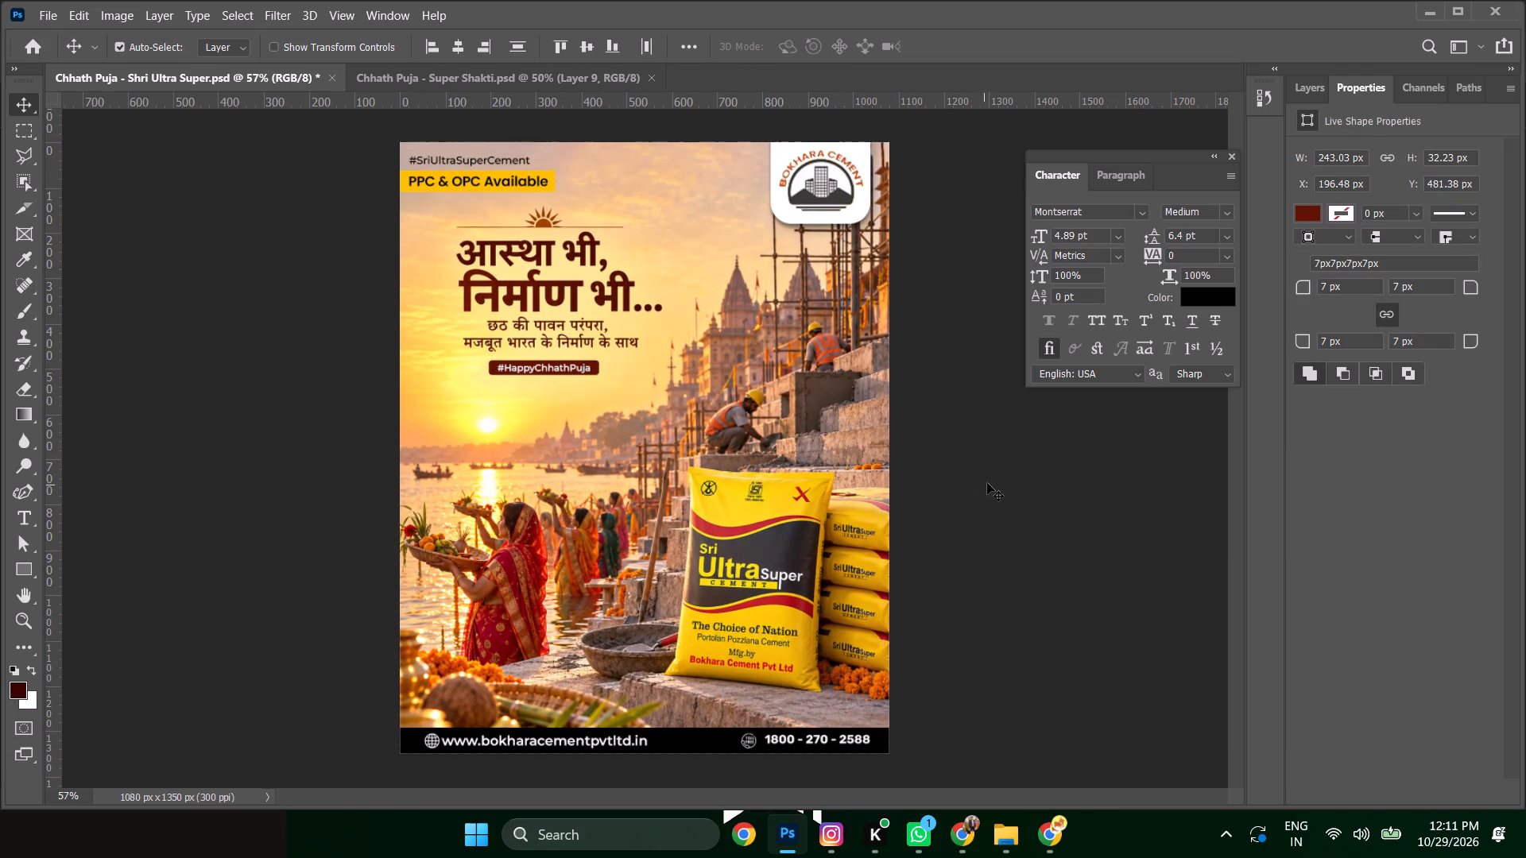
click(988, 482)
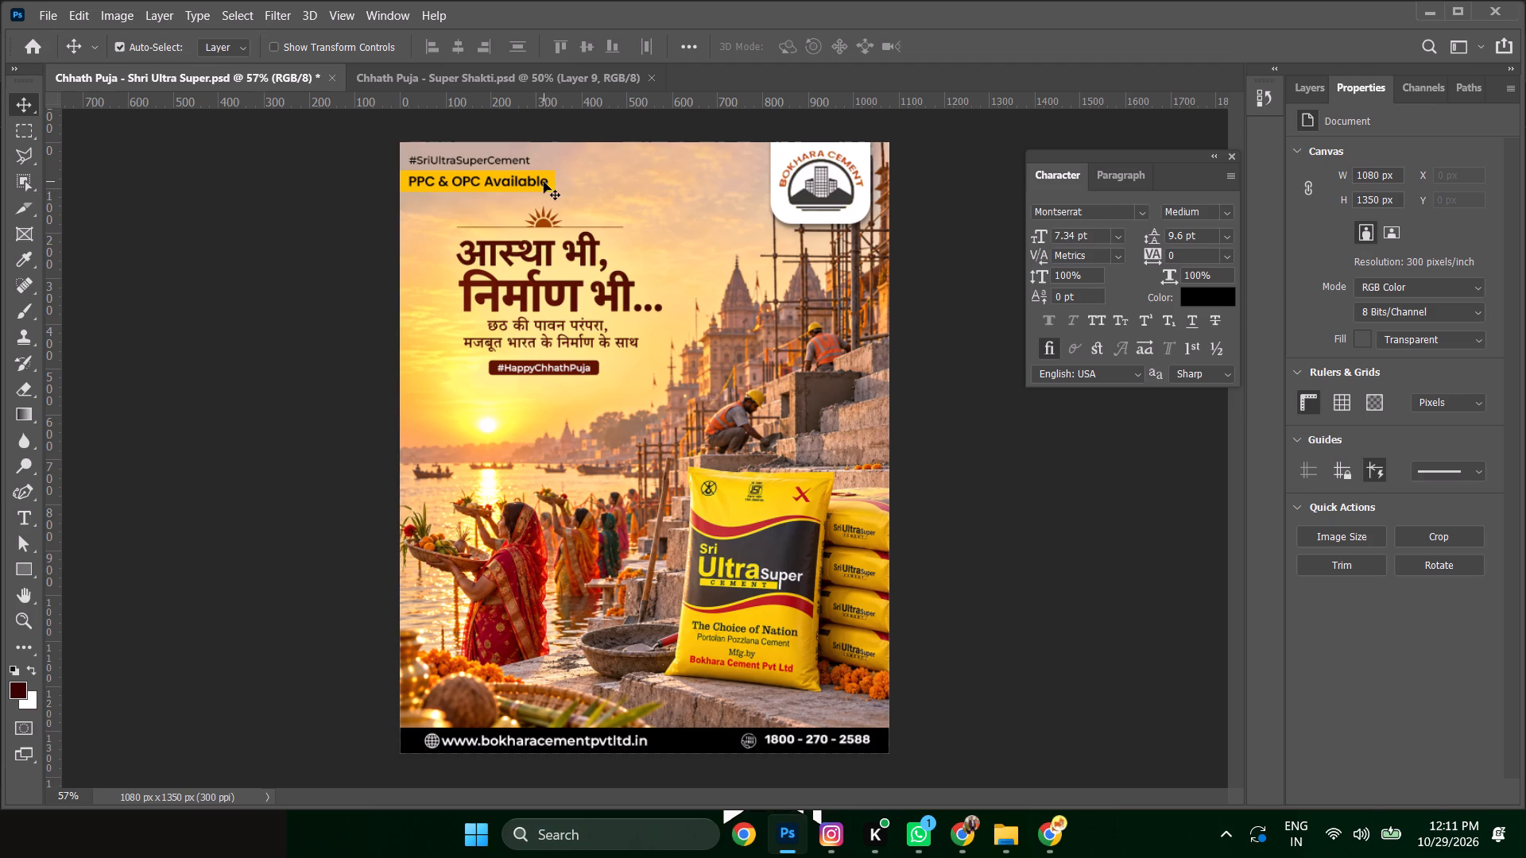
Scale the #SriUltraSuperCement text and the PPC & OPC Available banner together to about 93%, keeping their top-left corner in place.
click(544, 182)
shift+click(519, 159)
key(shift+Up)
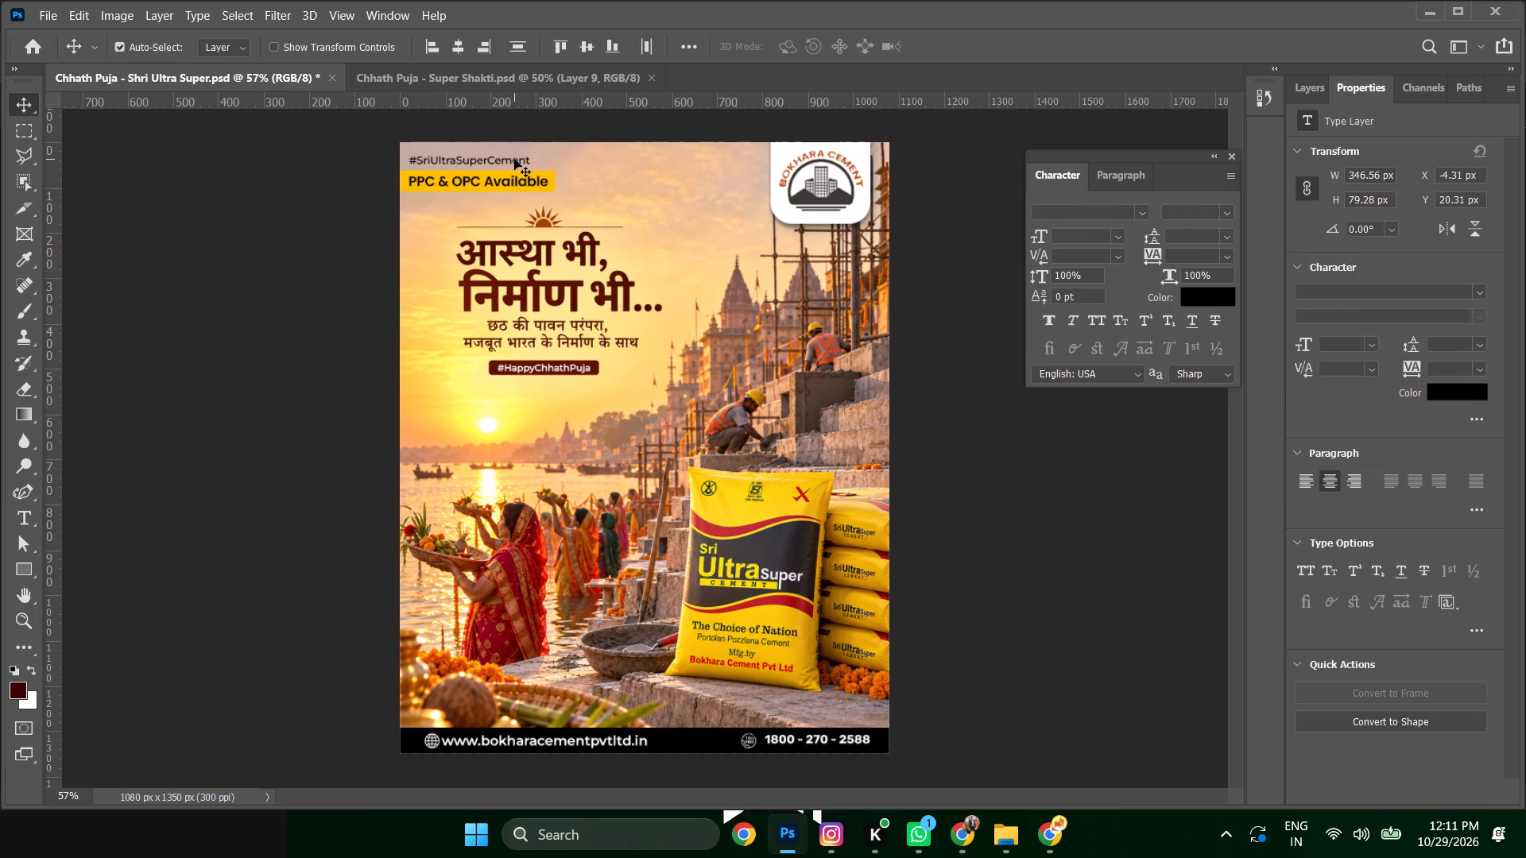
key(shift+Down)
key(ctrl+t)
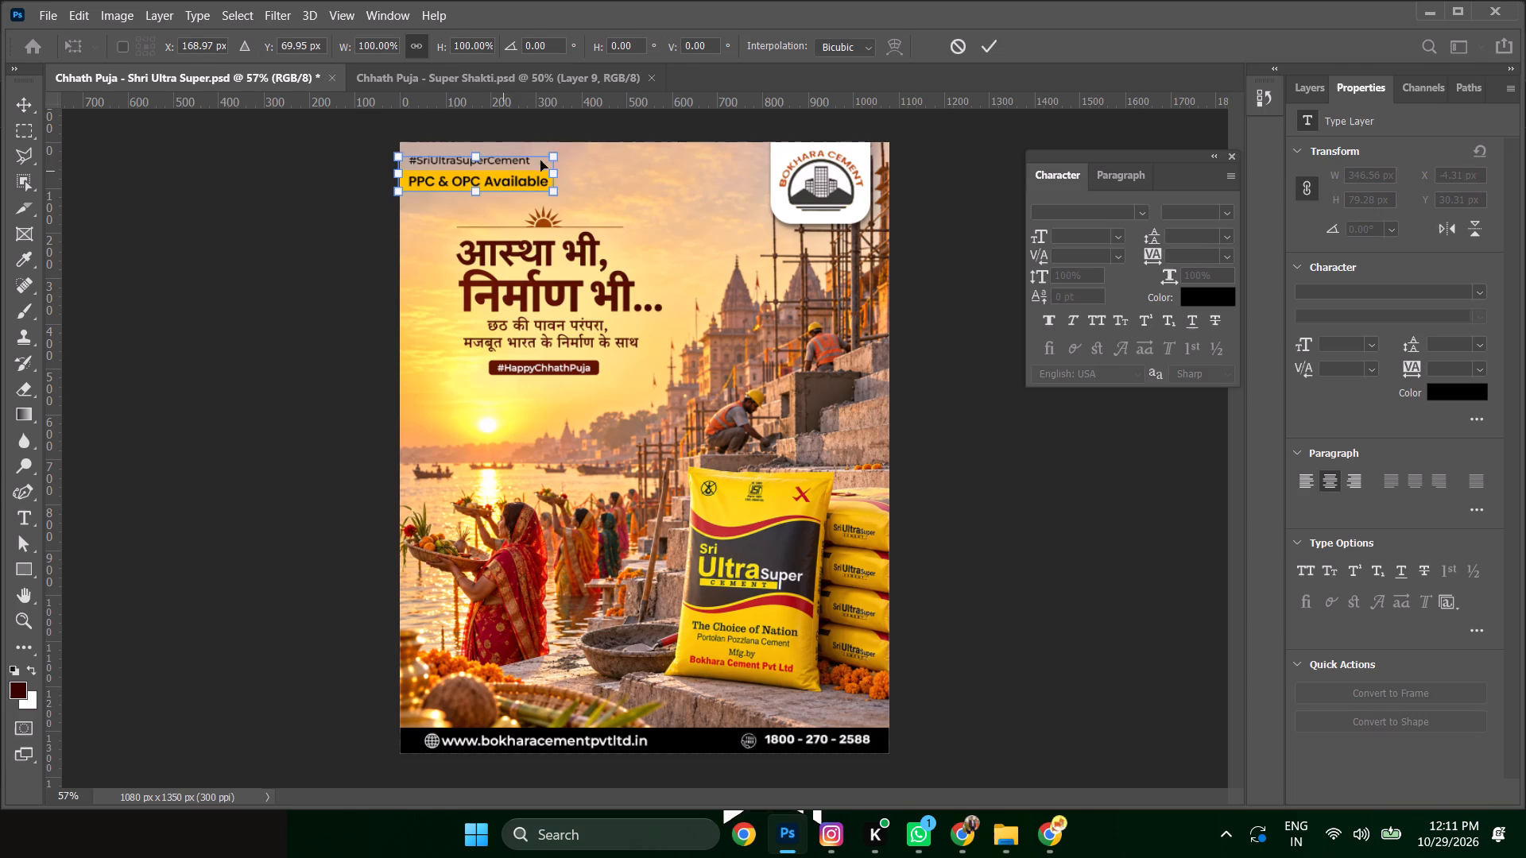
drag(556, 193, 545, 192)
key(Return)
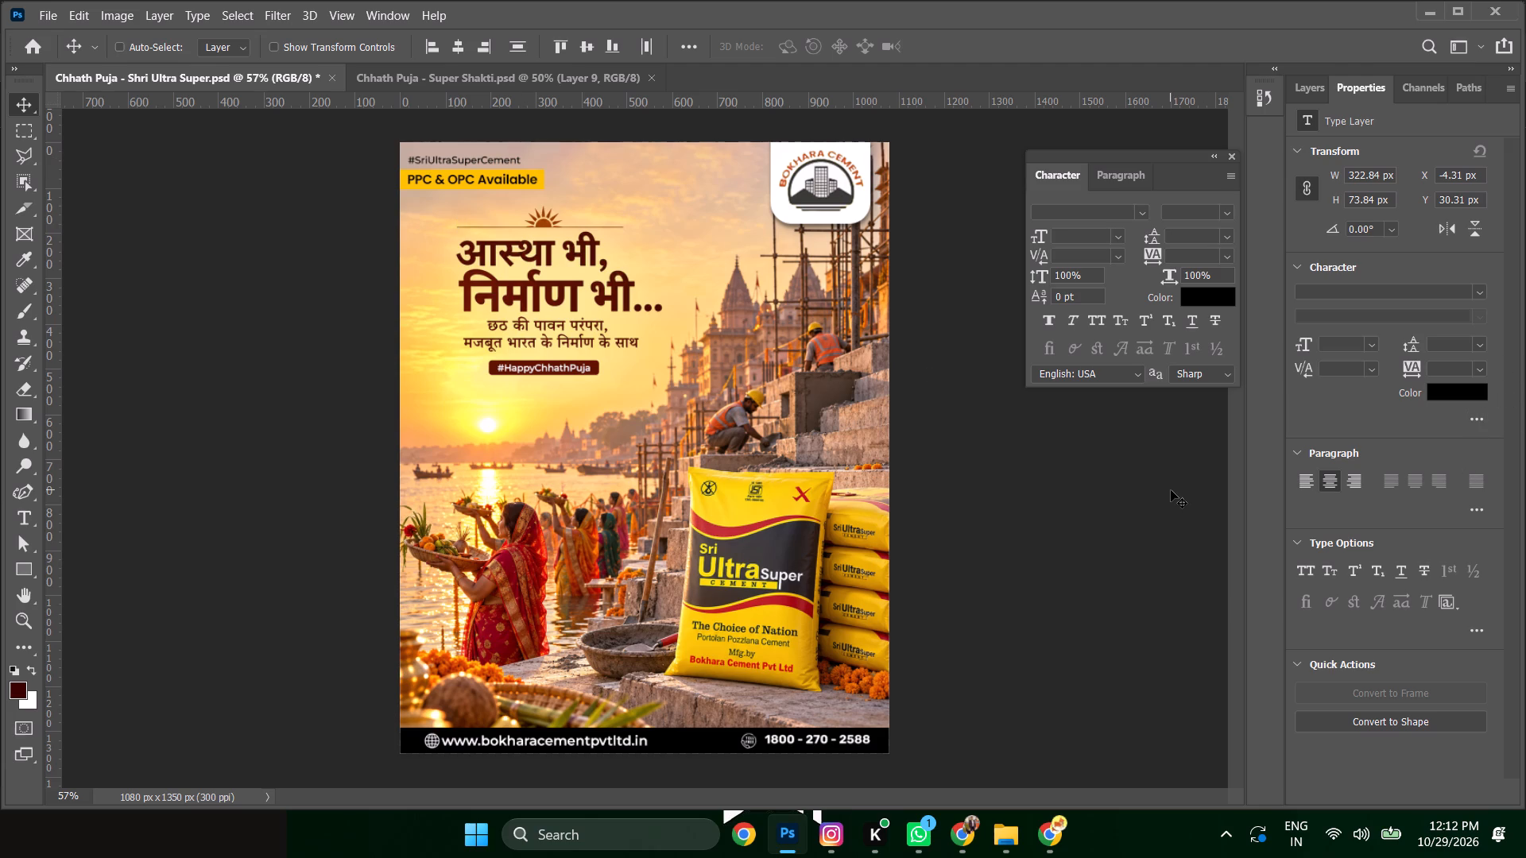
Save the Chhath Puja - Shri Ultra Super document.
key(ctrl+s)
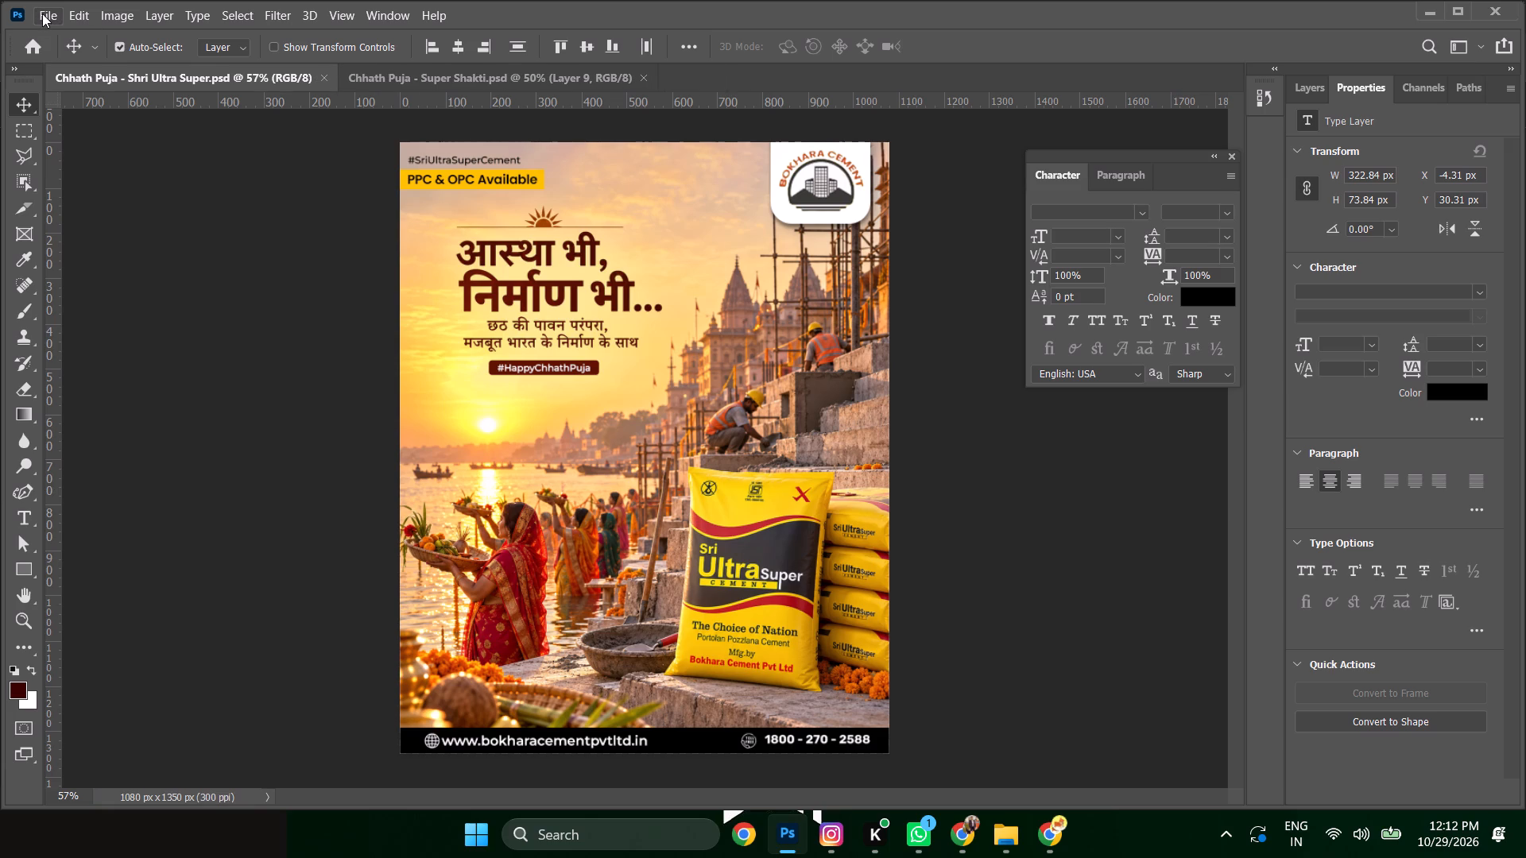
Export the poster as a PNG into the Super Shakti Cement folder.
click(42, 14)
click(107, 296)
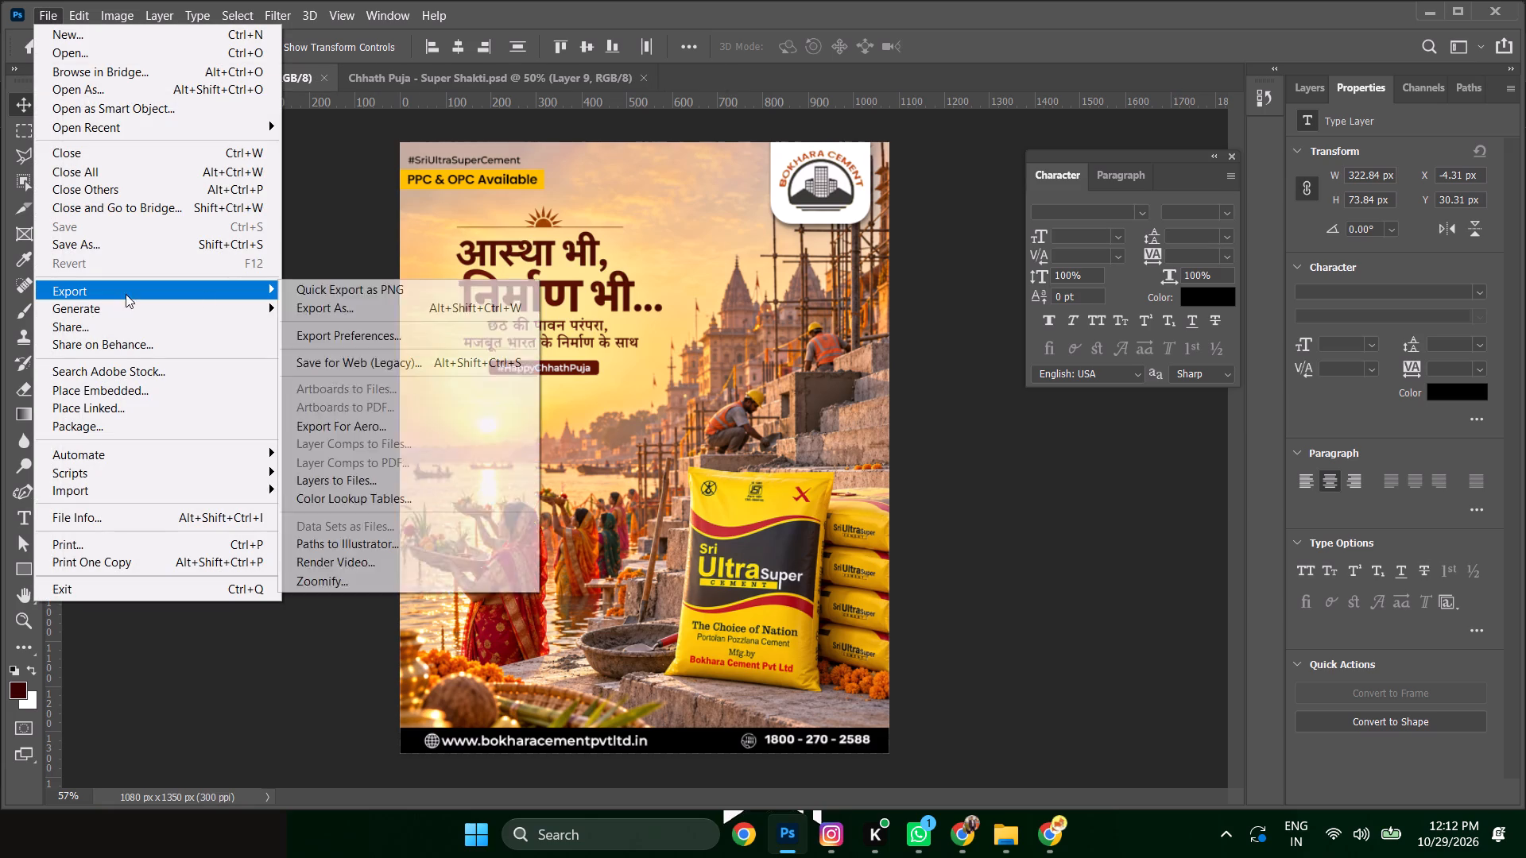
click(305, 294)
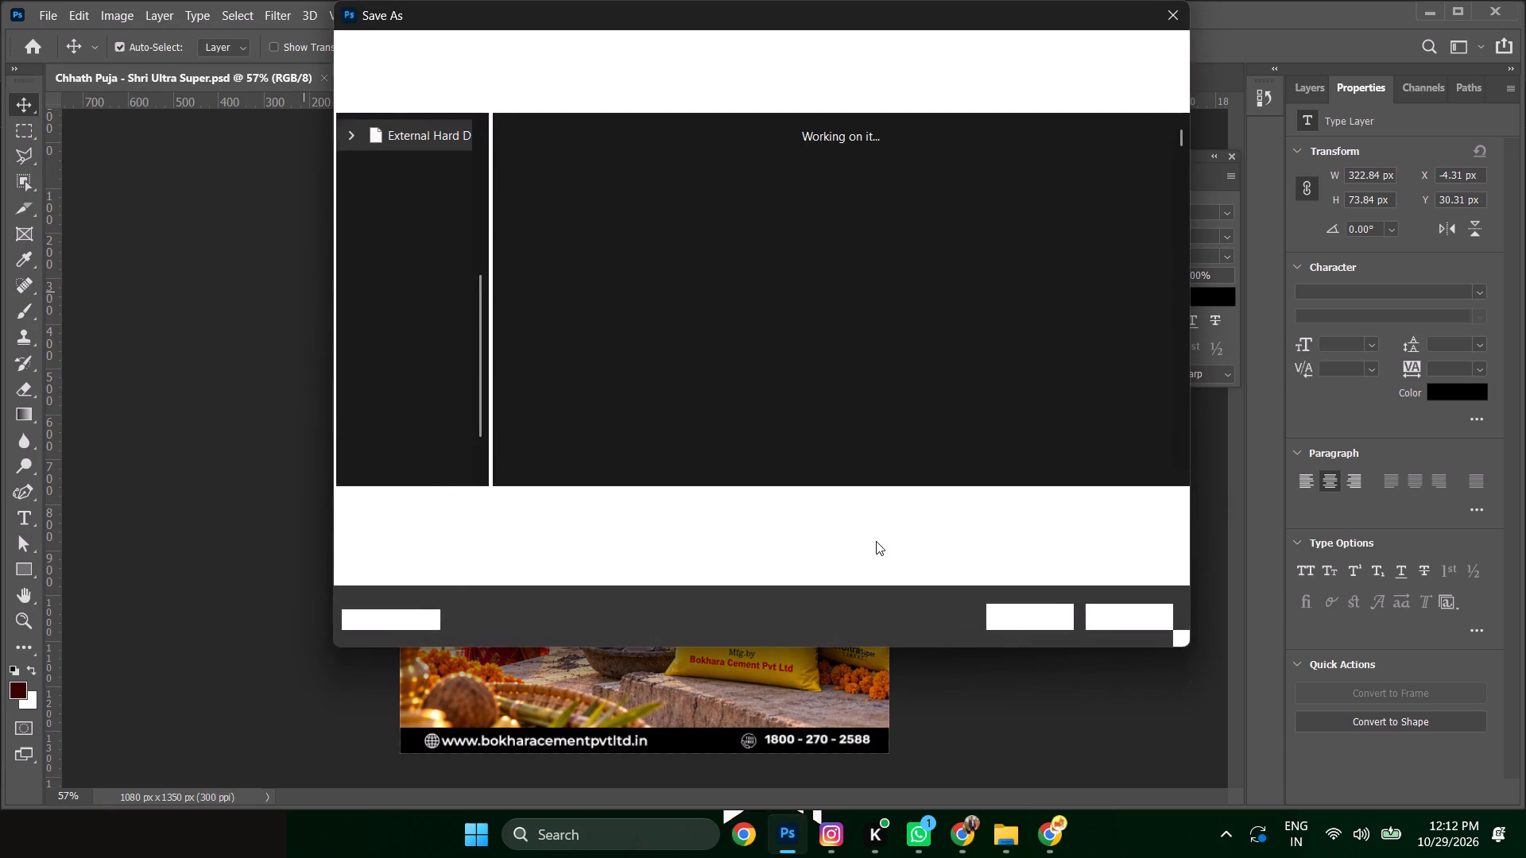
click(1024, 616)
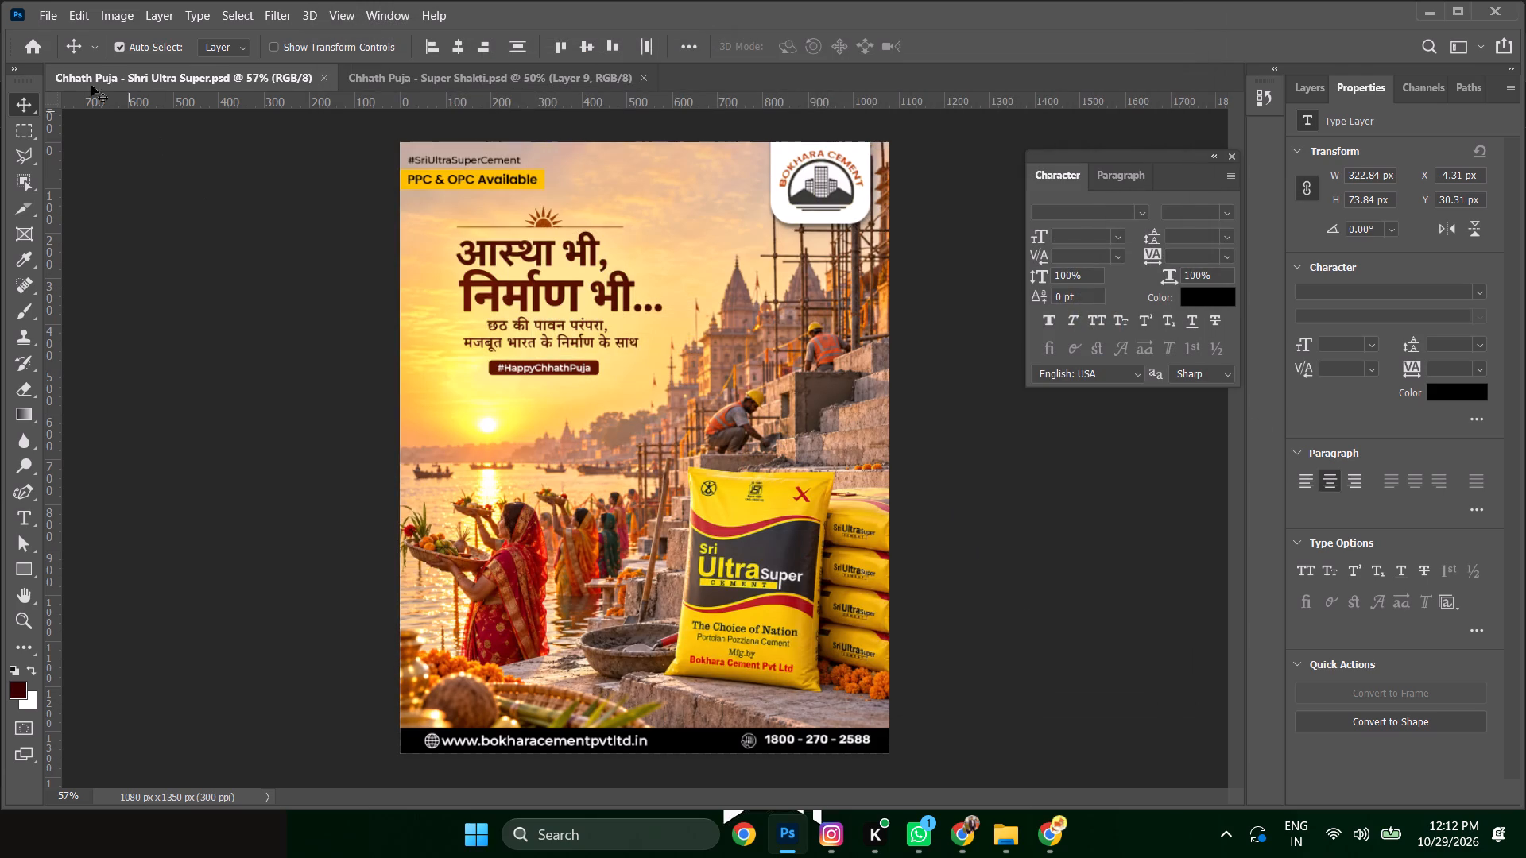
Export another PNG copy of the poster to the Desktop as Chhath Puja - Shri Ultra Super.
click(50, 13)
click(91, 295)
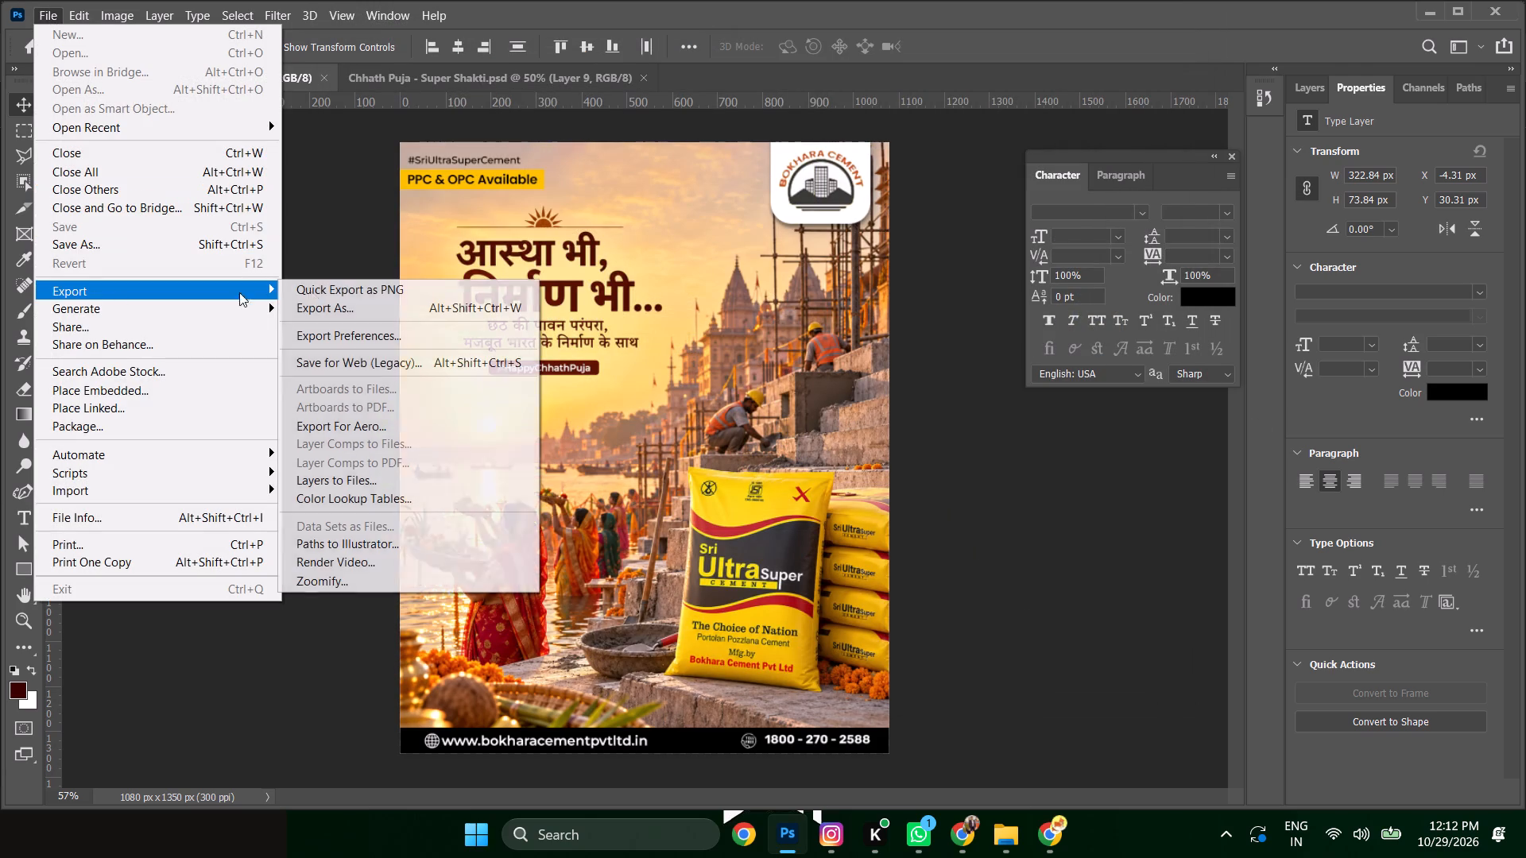
click(409, 290)
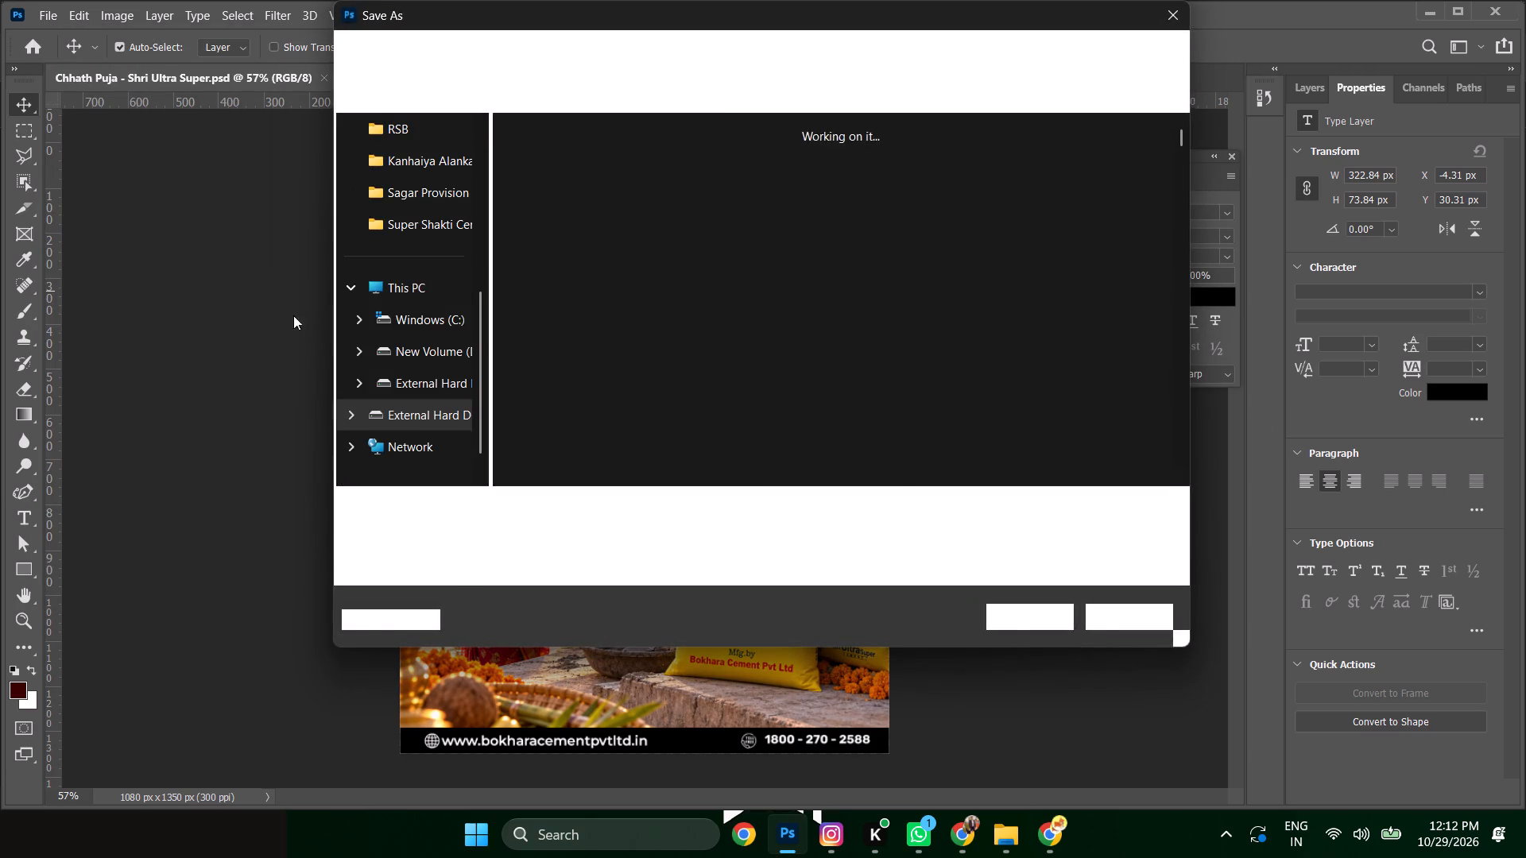
scroll(400, 307, up, 2)
click(416, 222)
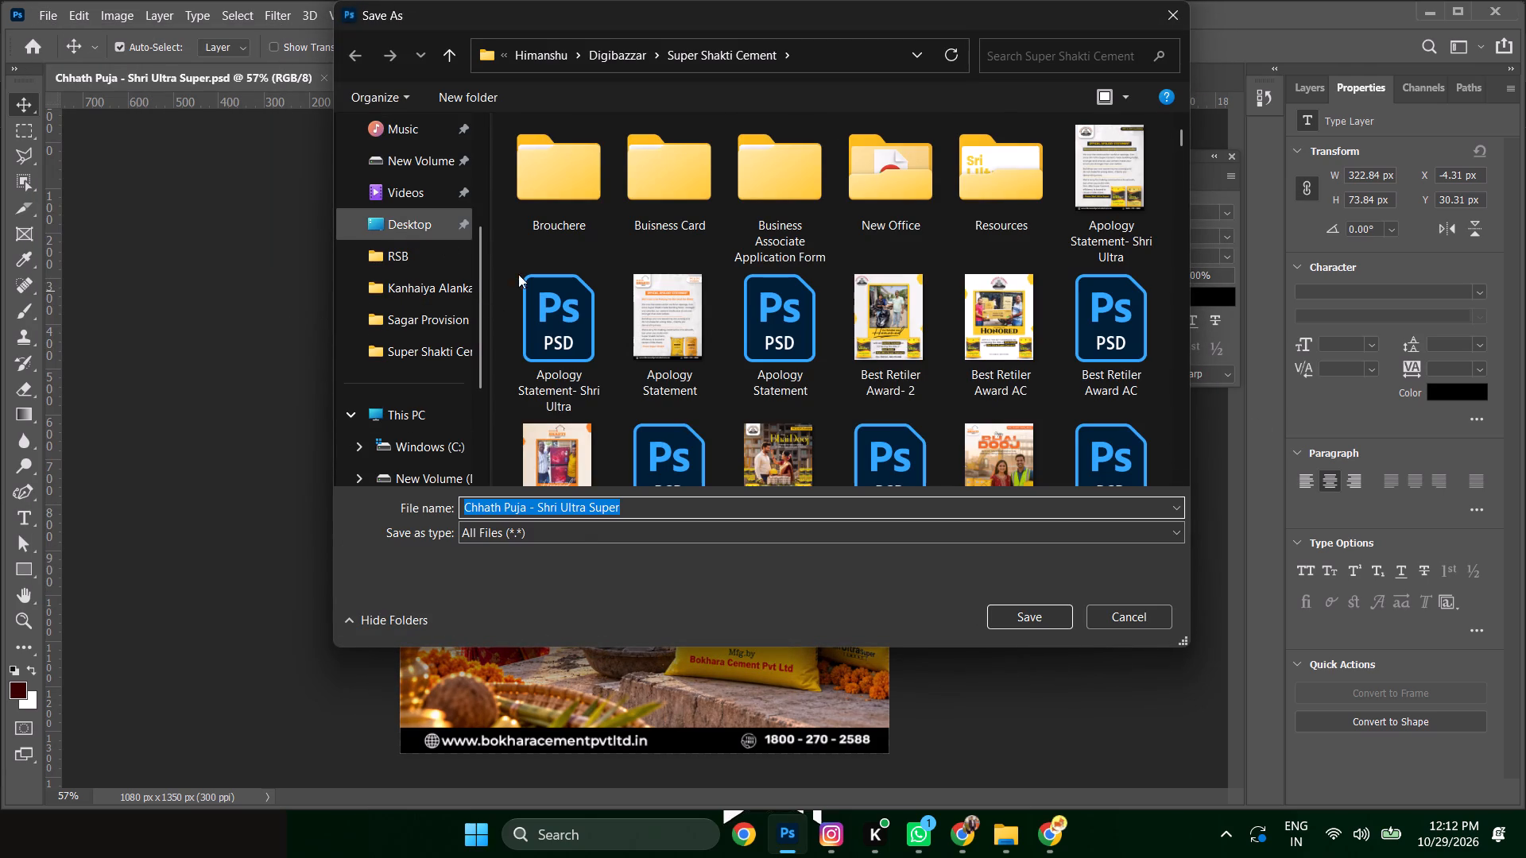
click(1033, 620)
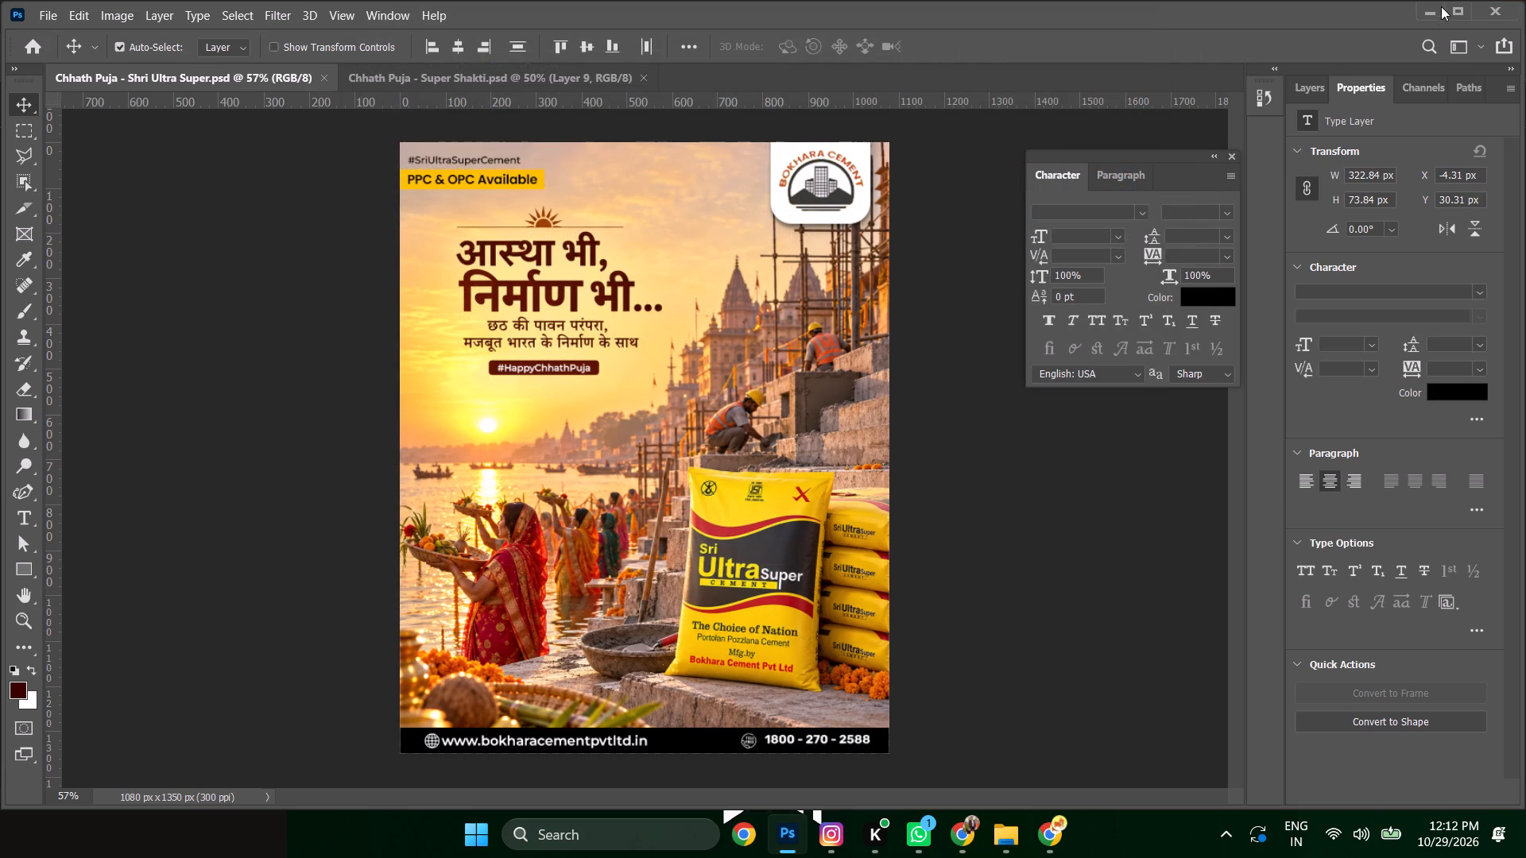
Minimise the Photoshop, File Explorer and Chrome windows to get to the desktop.
click(1426, 6)
click(1412, 13)
click(1412, 12)
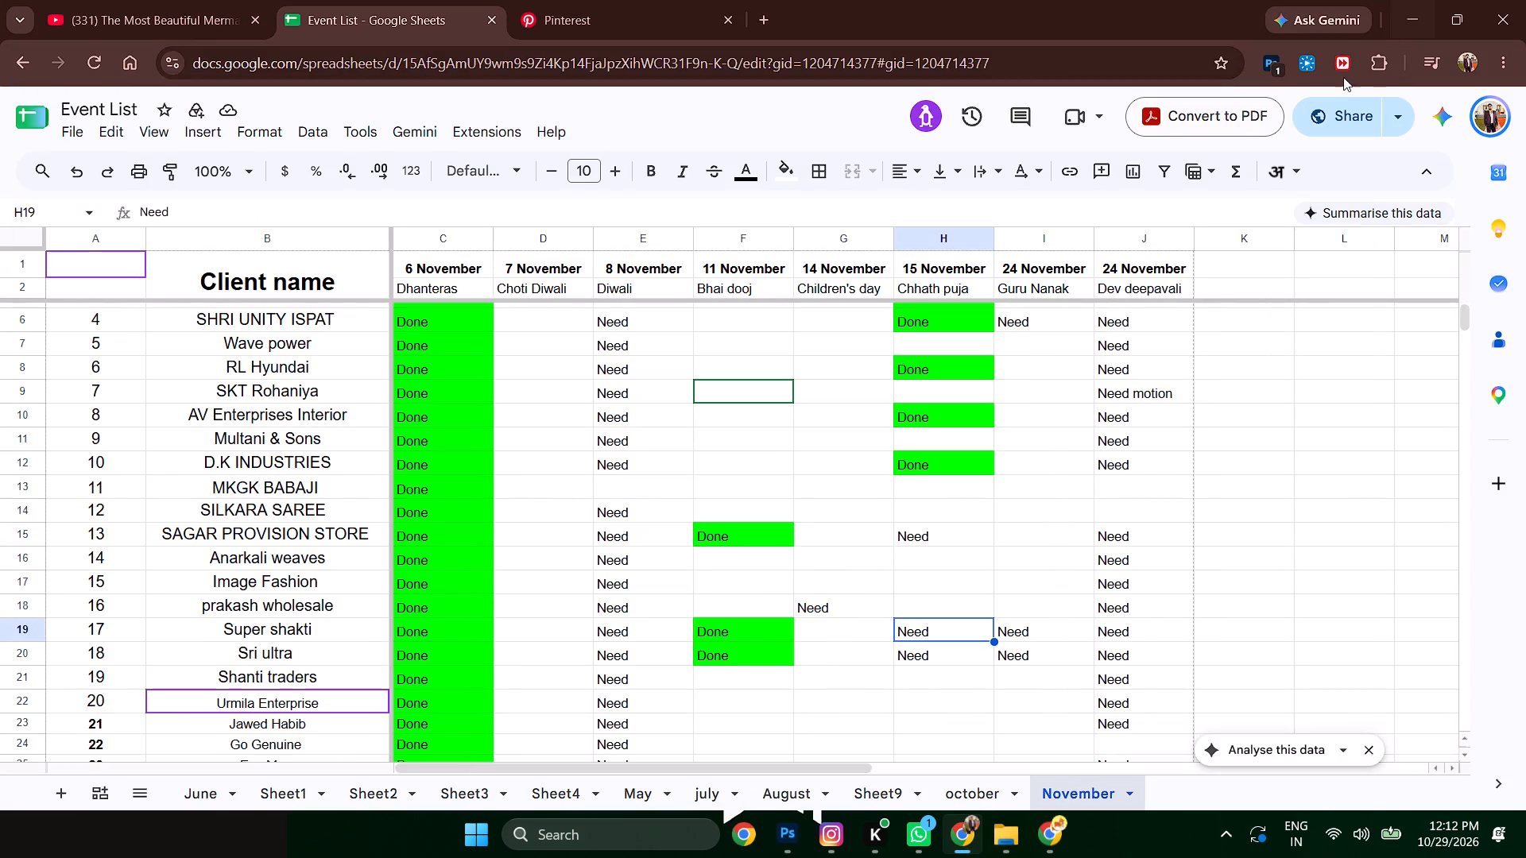
click(1412, 11)
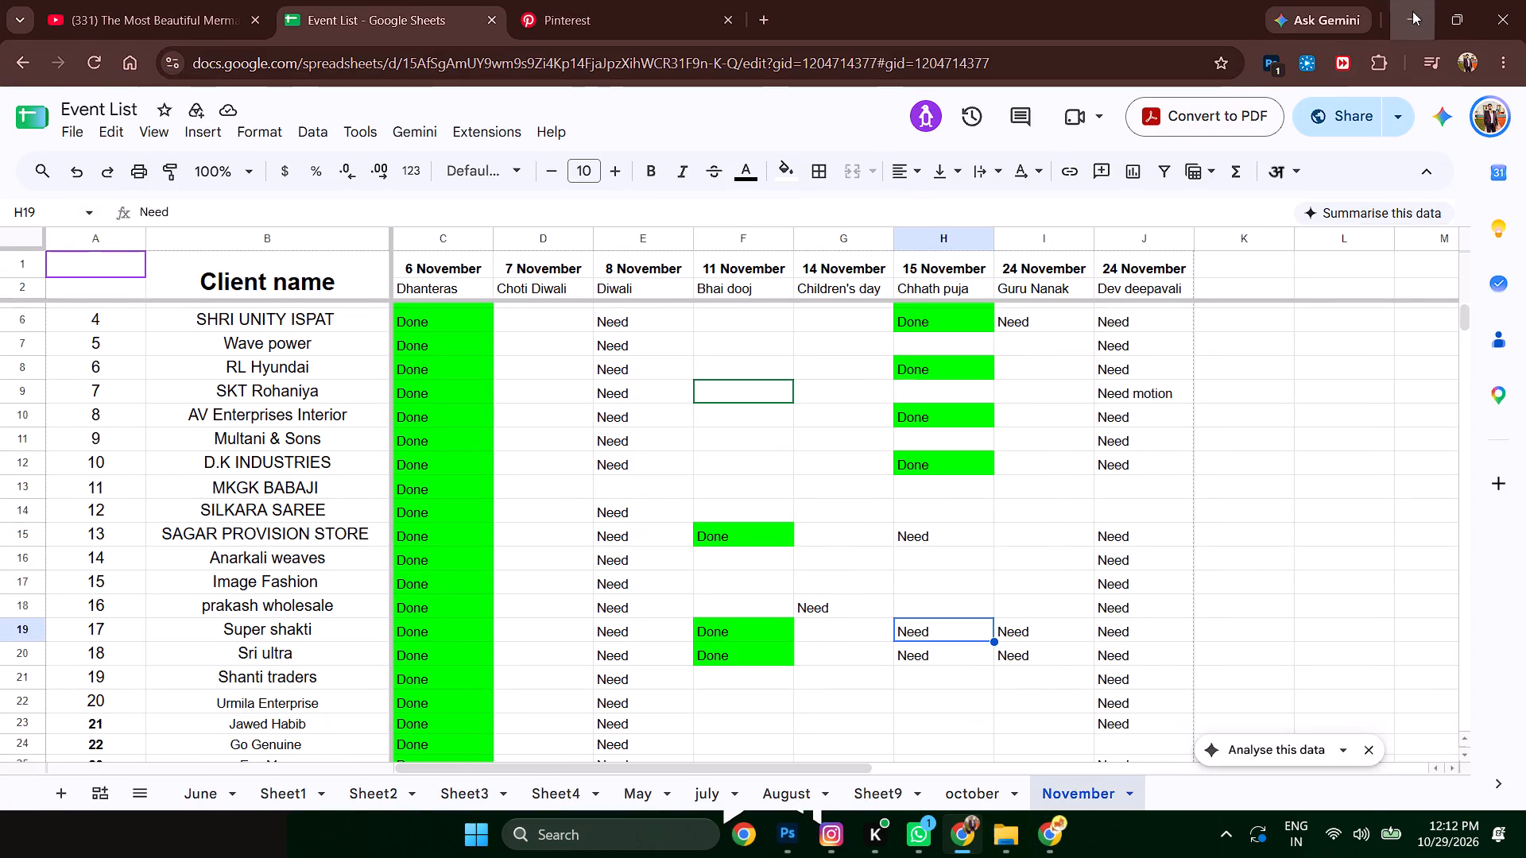
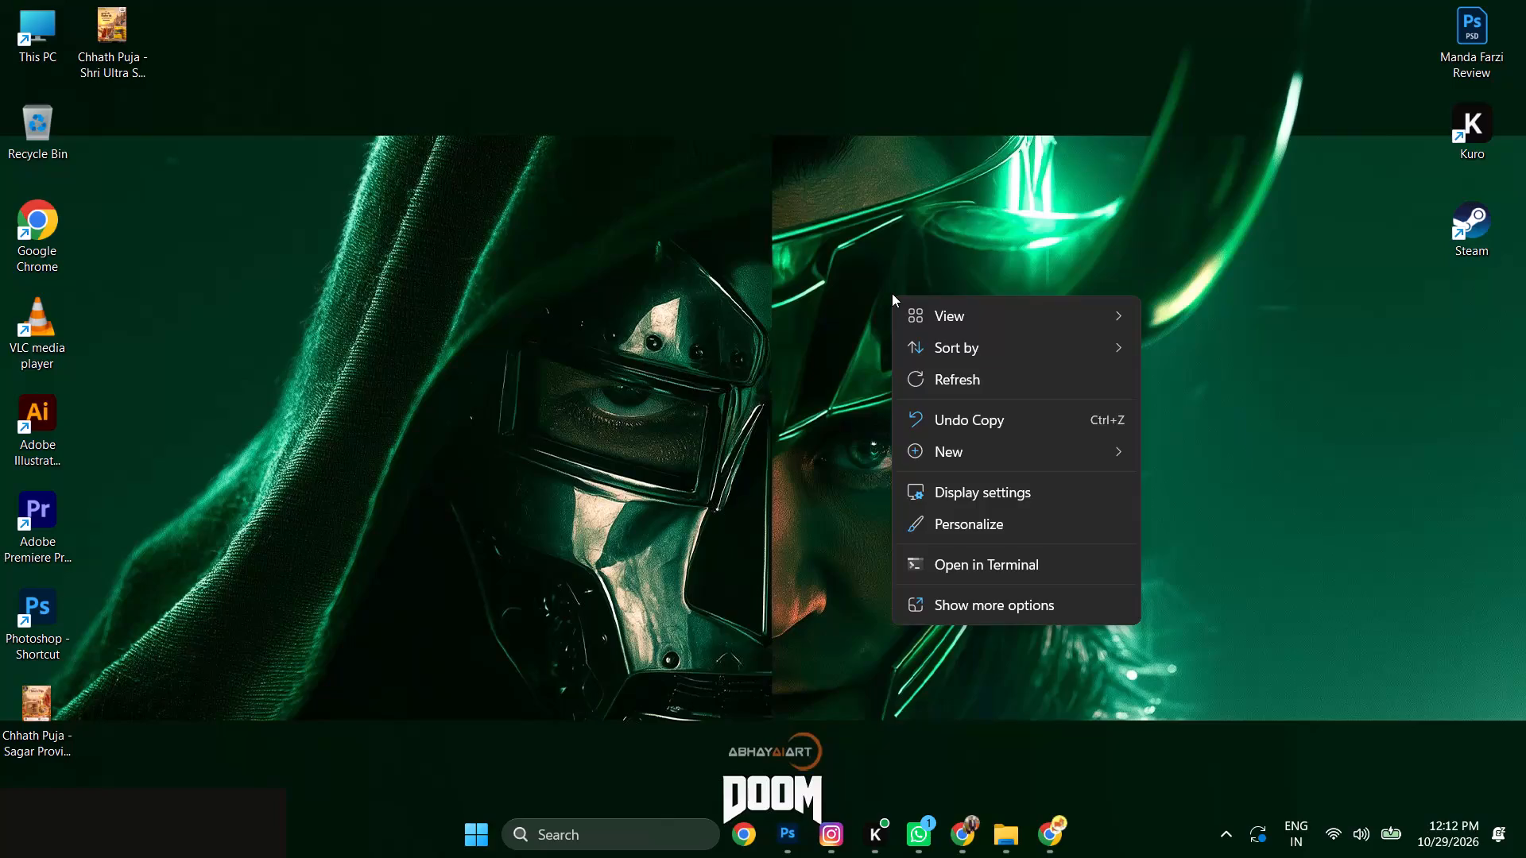
Refresh the desktop and select the Chhath Puja - Sagar Provision Store poster file.
click(992, 377)
click(761, 458)
click(710, 451)
click(34, 697)
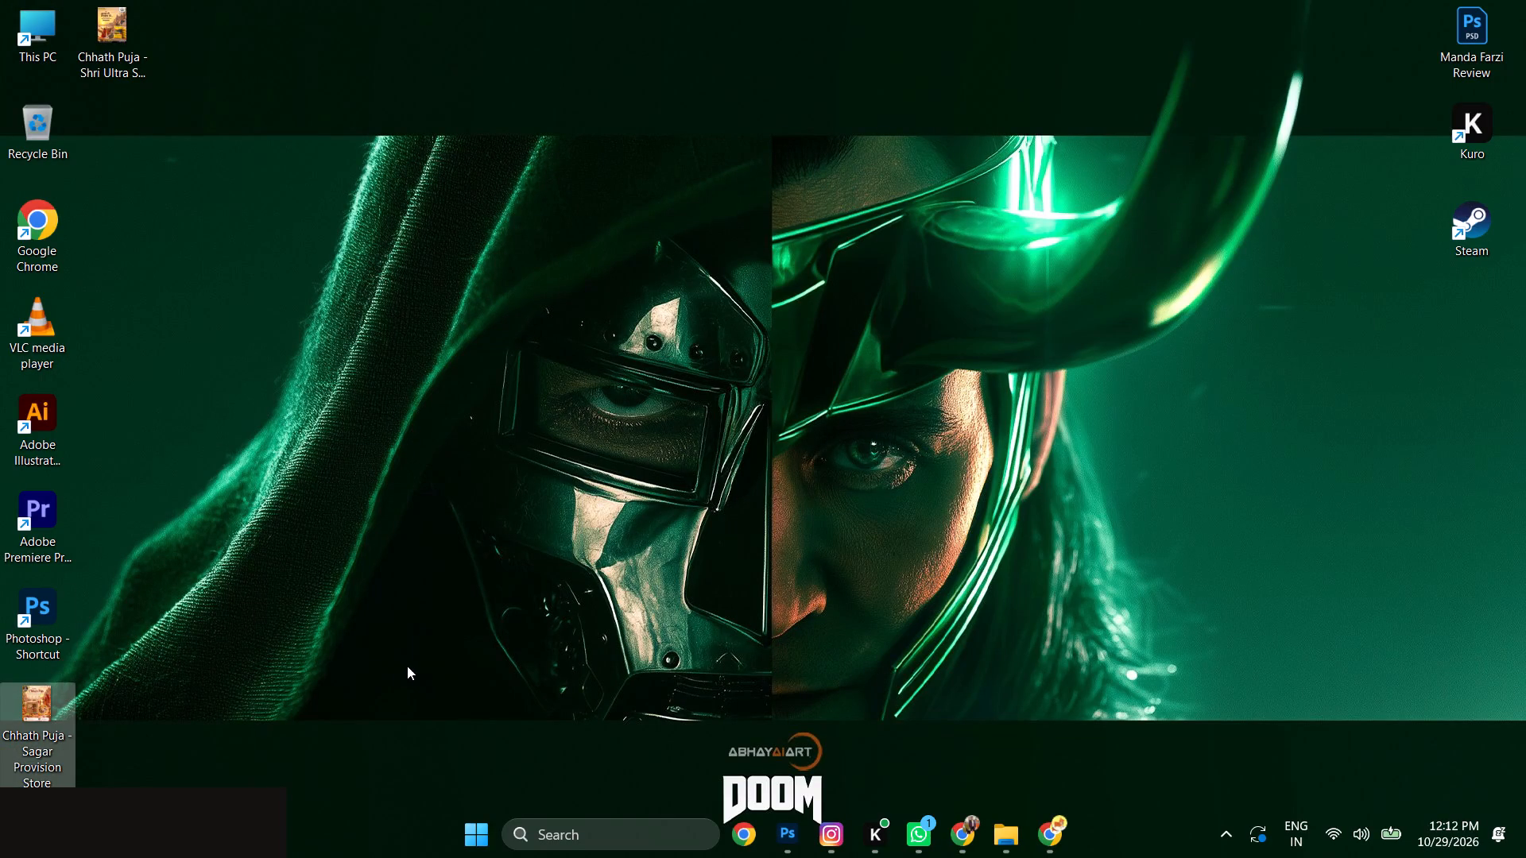
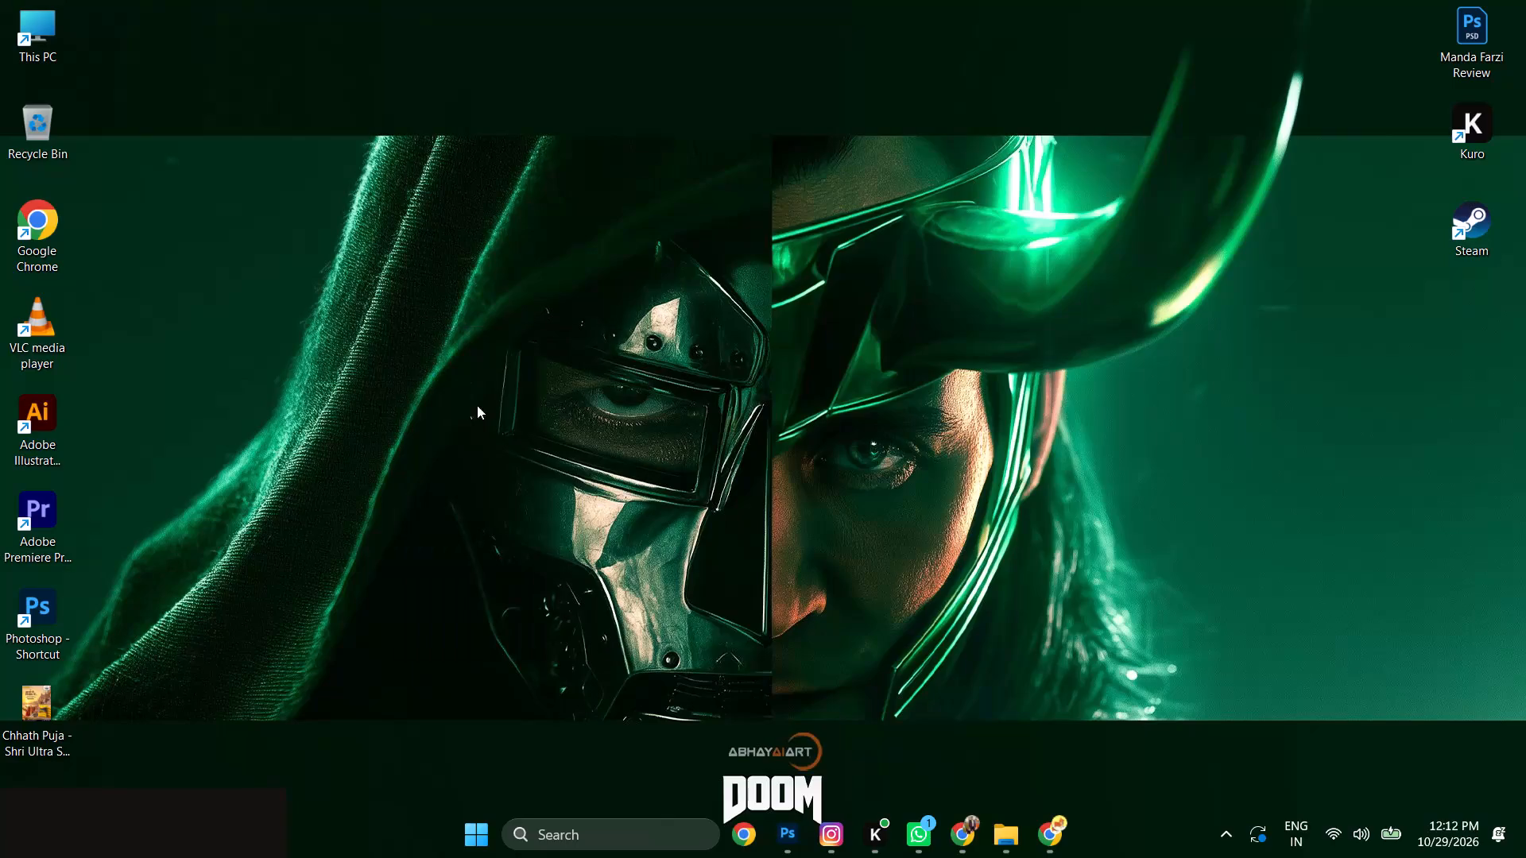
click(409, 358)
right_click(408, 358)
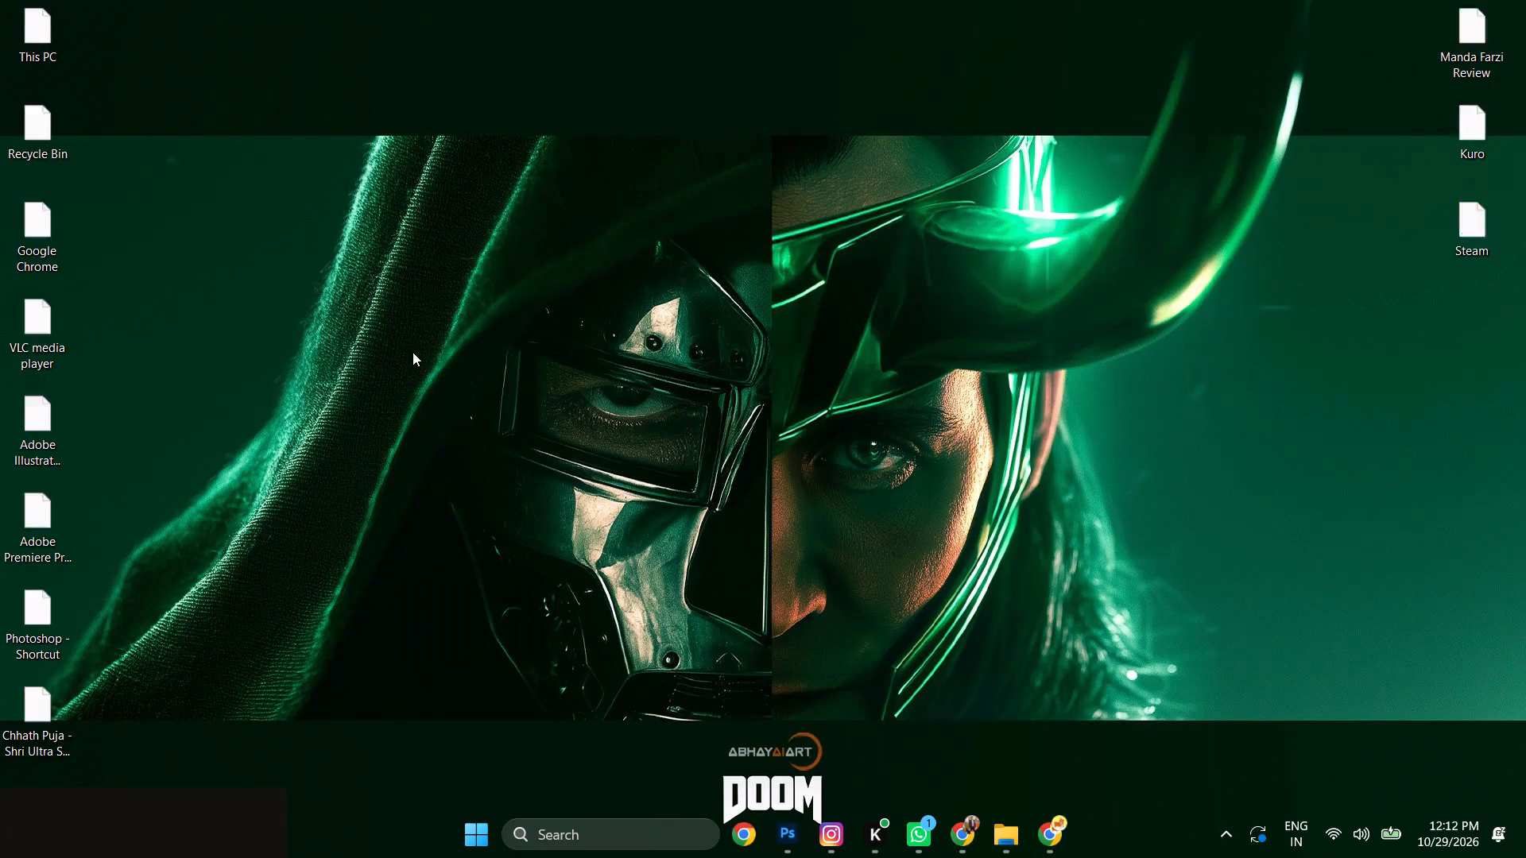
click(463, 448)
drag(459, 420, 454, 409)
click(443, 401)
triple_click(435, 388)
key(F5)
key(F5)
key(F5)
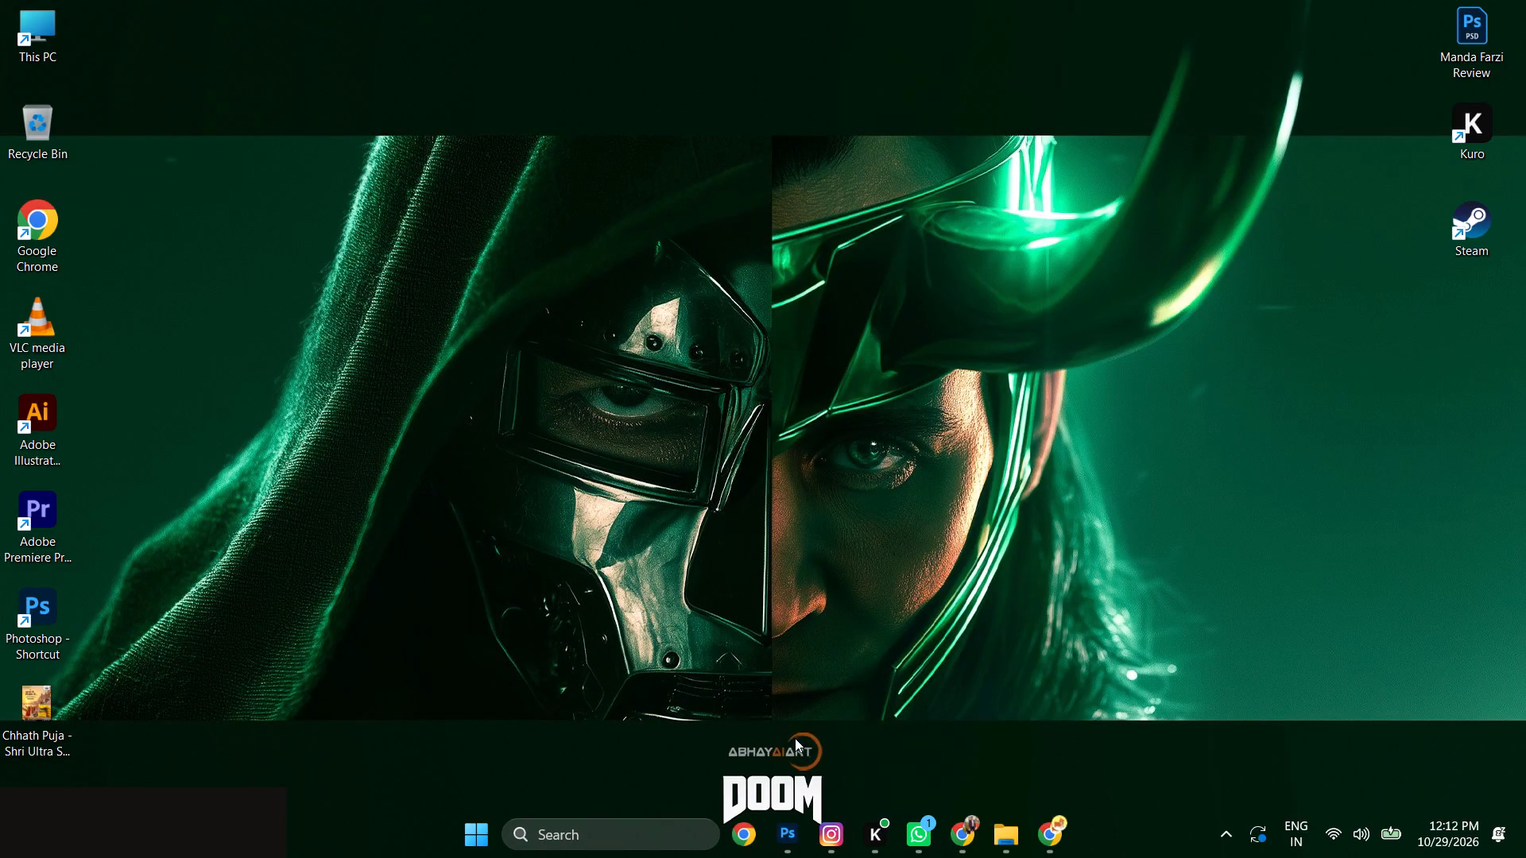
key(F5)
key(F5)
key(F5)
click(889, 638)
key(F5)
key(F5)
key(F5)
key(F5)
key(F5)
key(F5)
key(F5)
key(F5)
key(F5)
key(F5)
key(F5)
click(1052, 836)
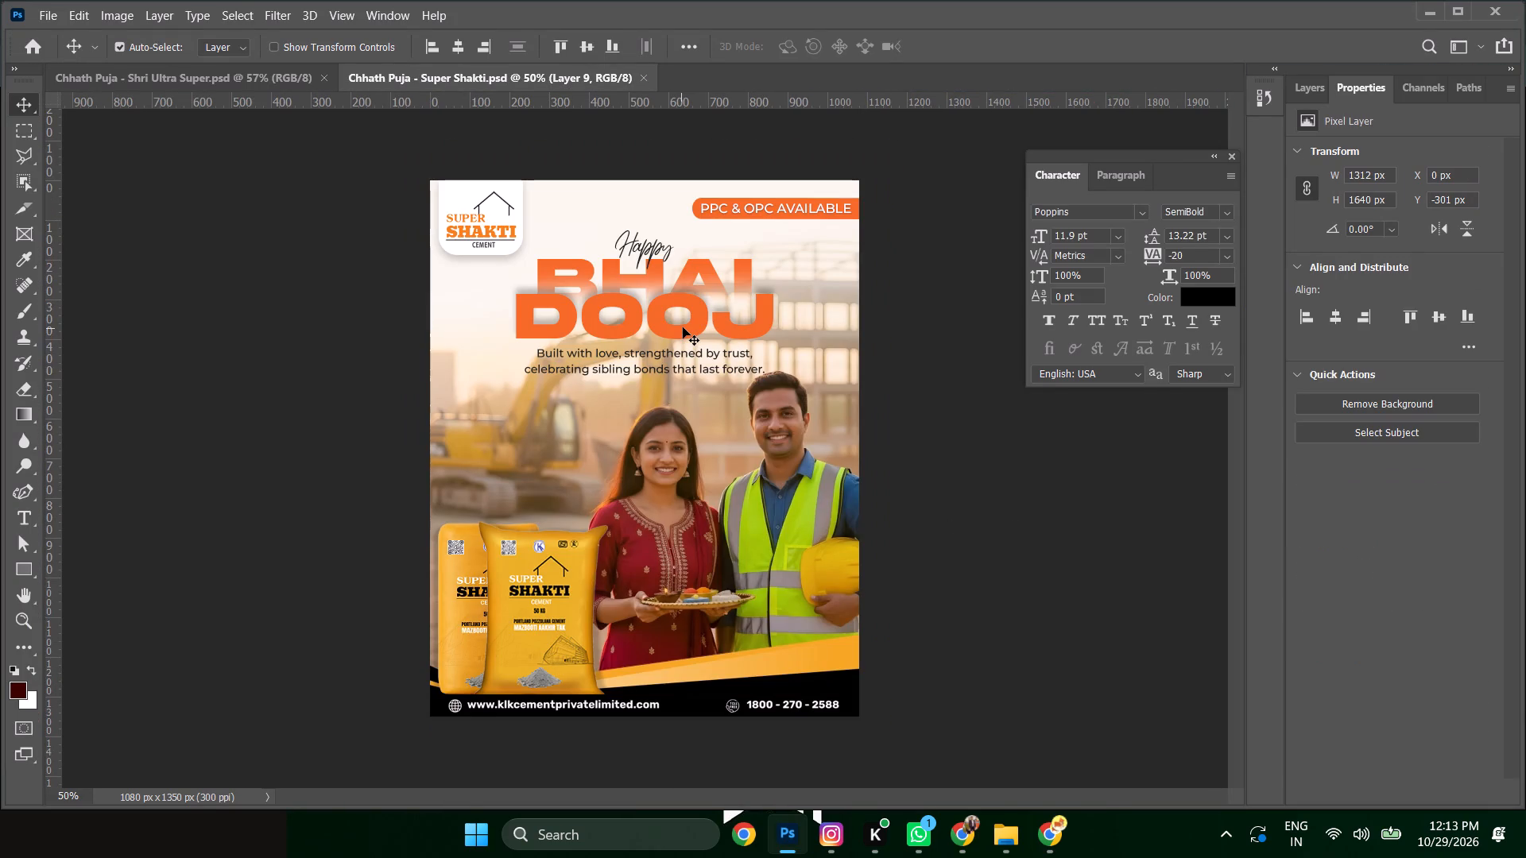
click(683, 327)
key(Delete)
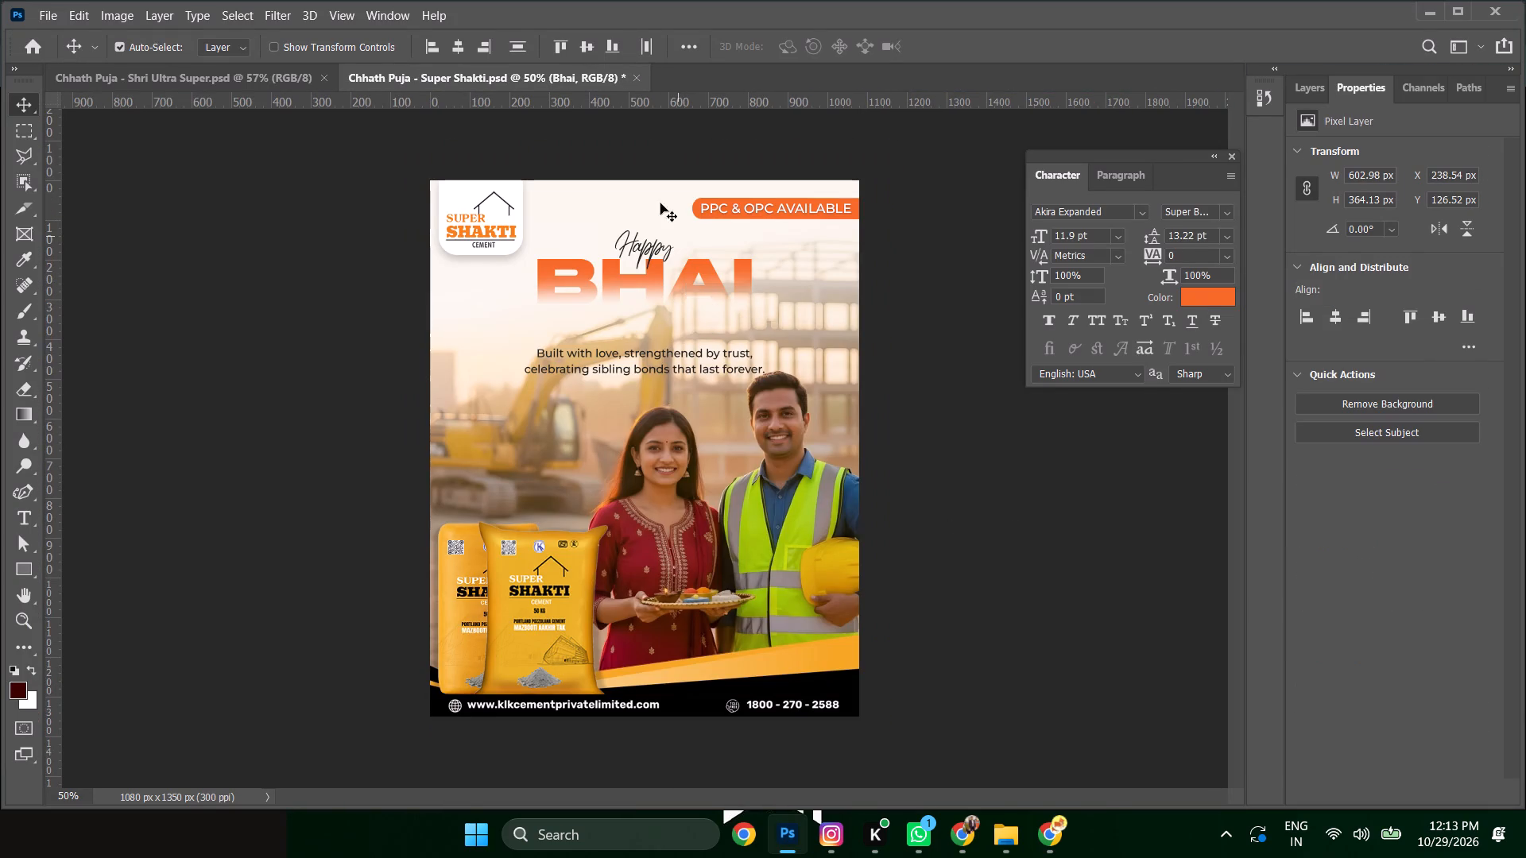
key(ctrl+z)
Delete the orange BHAI heading layer from the Super Shakti poster.
click(610, 267)
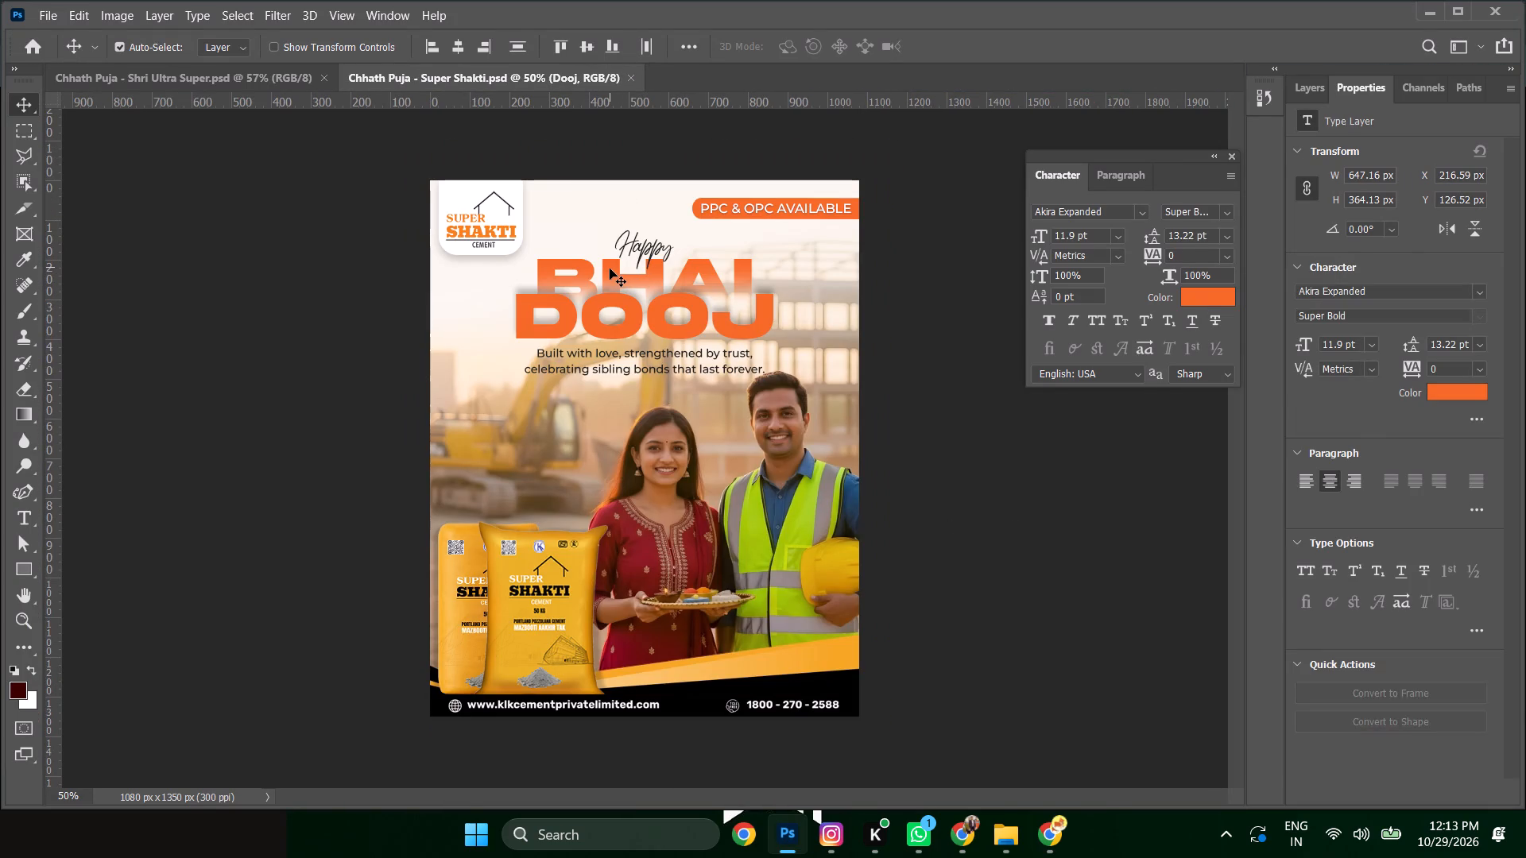
key(Delete)
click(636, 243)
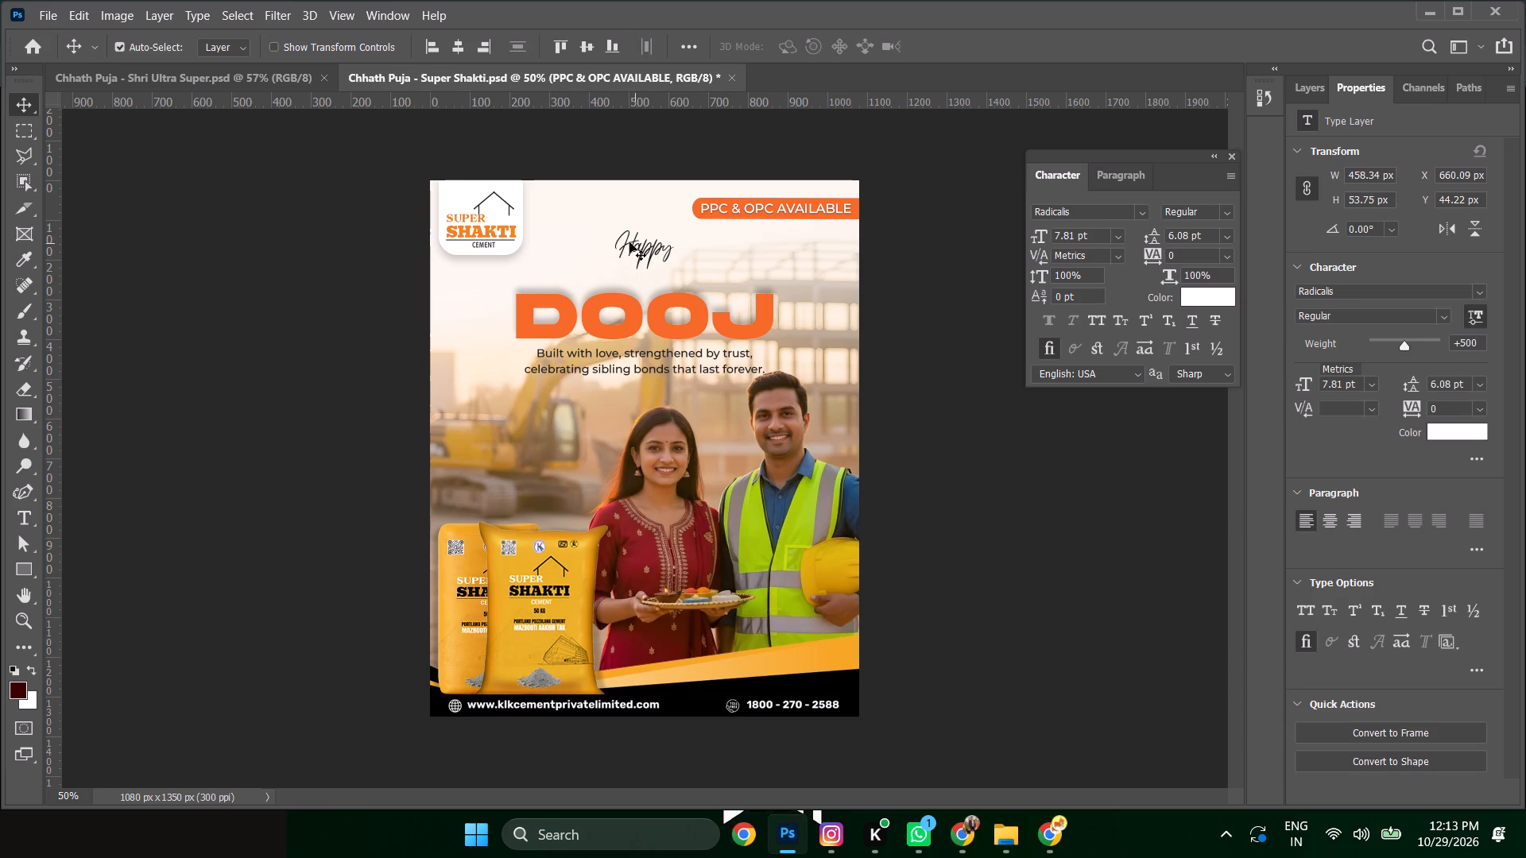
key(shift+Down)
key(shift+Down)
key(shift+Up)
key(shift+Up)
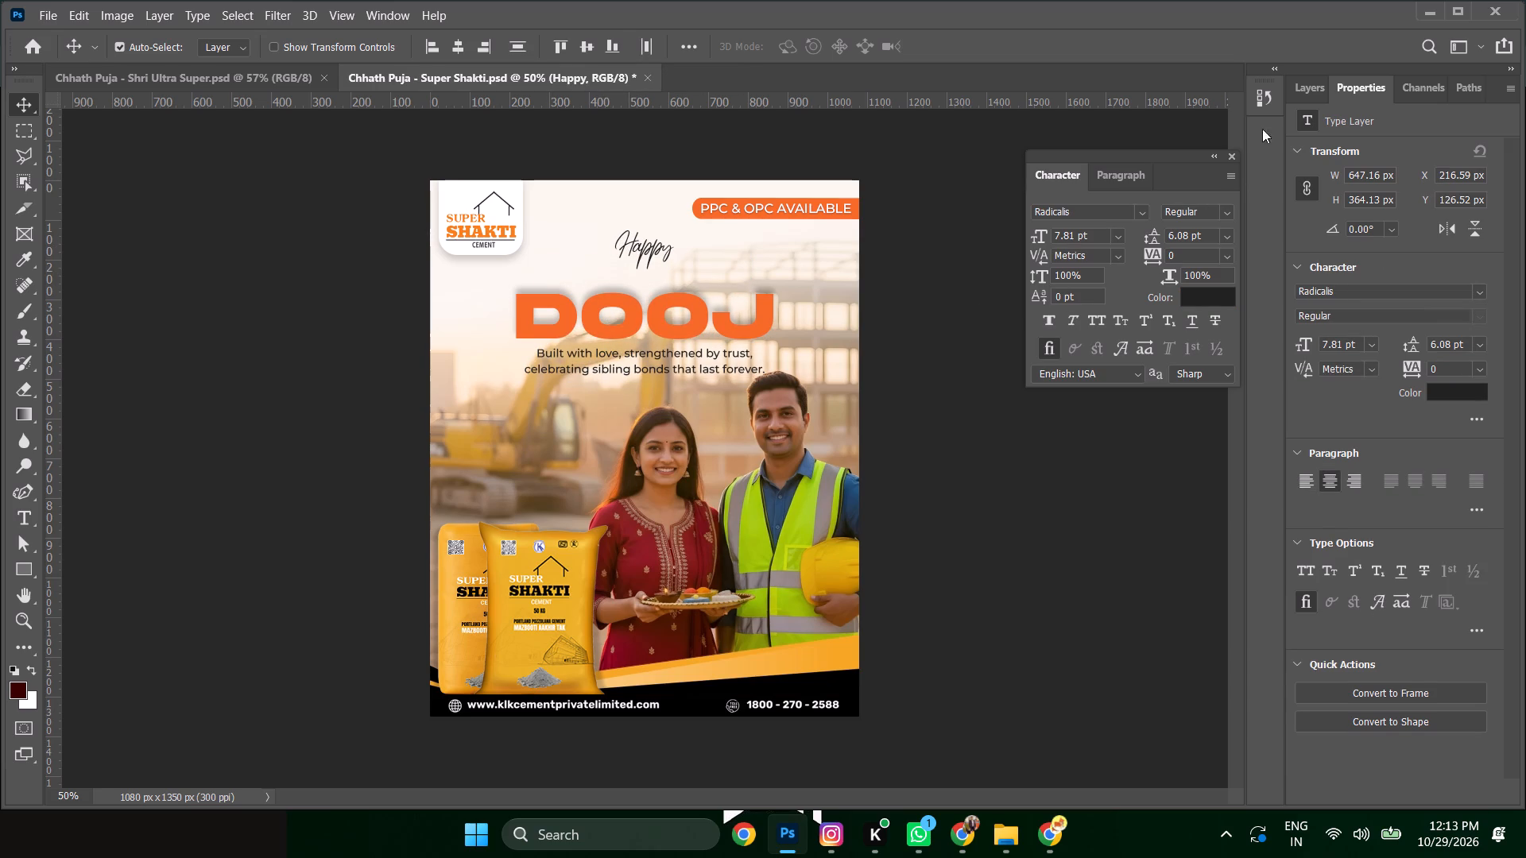
Hide the remaining Bhai Dooj text layers: Dooj, the "Built with love" tagline and Happy.
click(1302, 83)
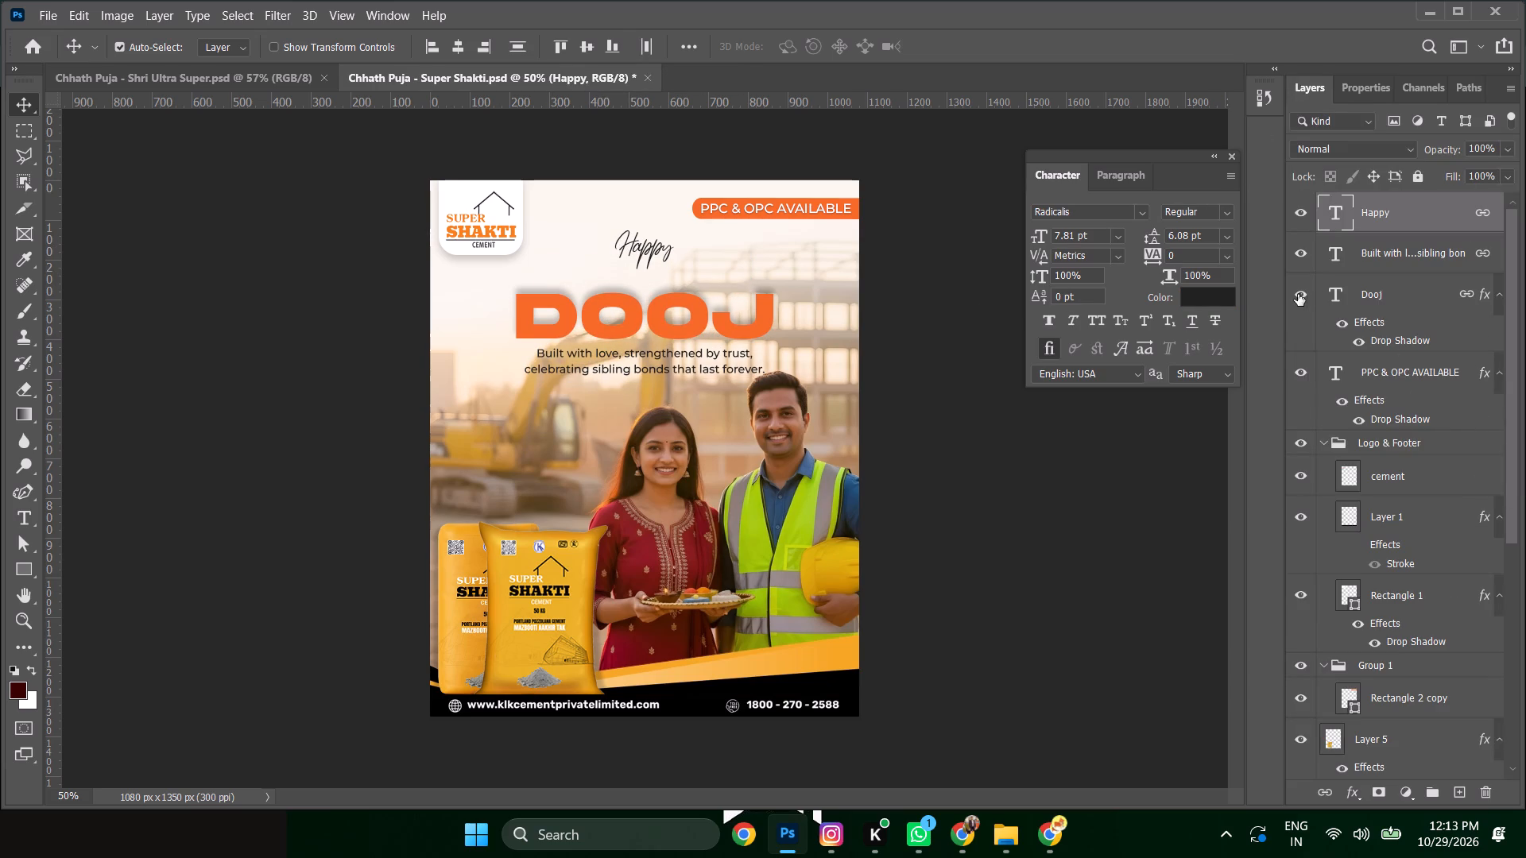
drag(1298, 294, 1292, 233)
Delete the white haze (Layer 10), the couple cutout (Layer 11) and the construction-site photo (Layer 9).
click(699, 321)
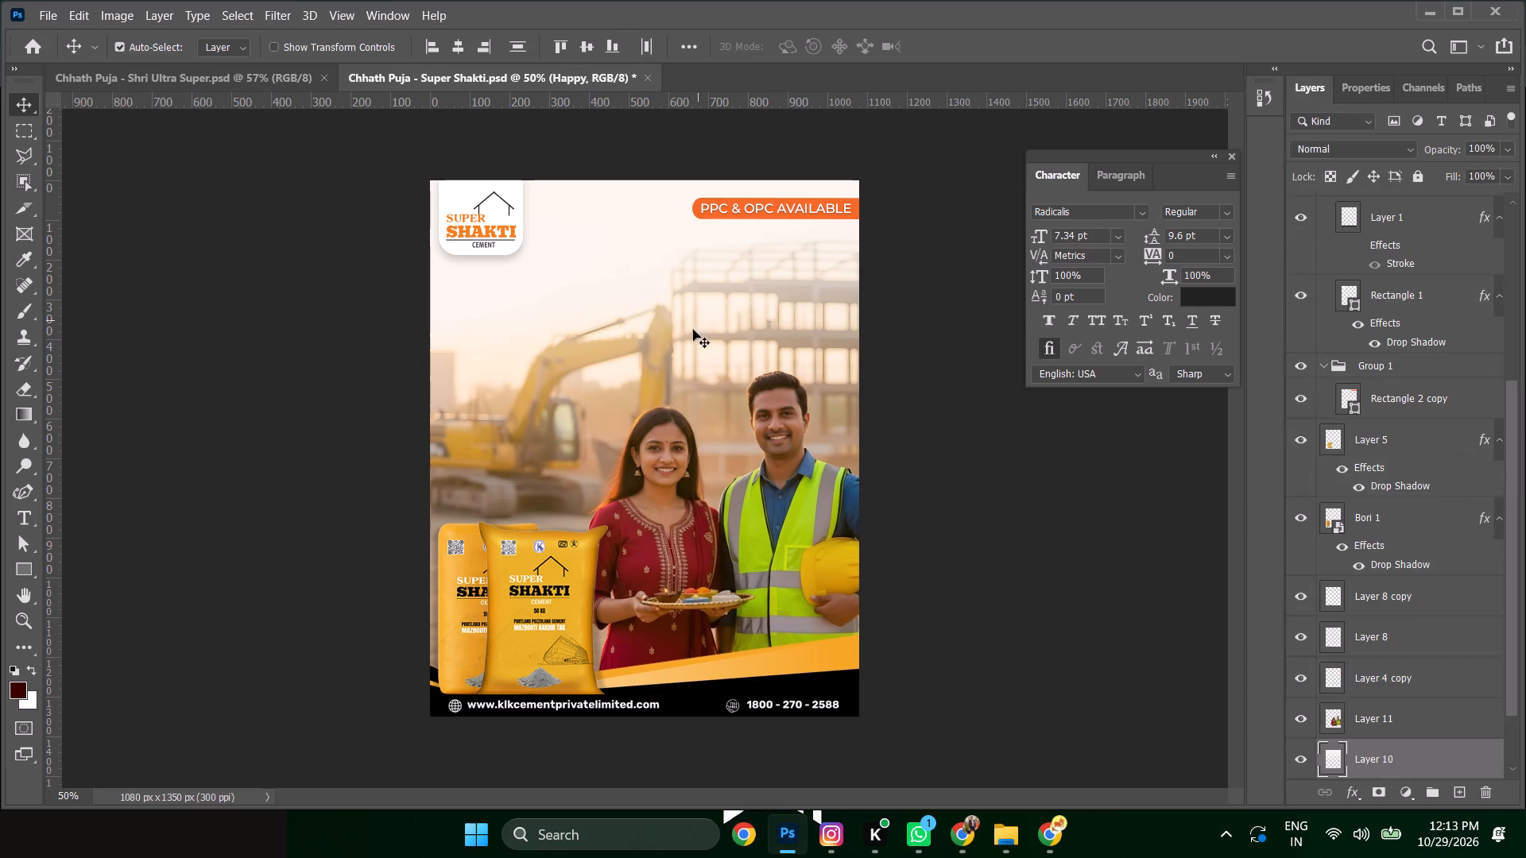
key(Delete)
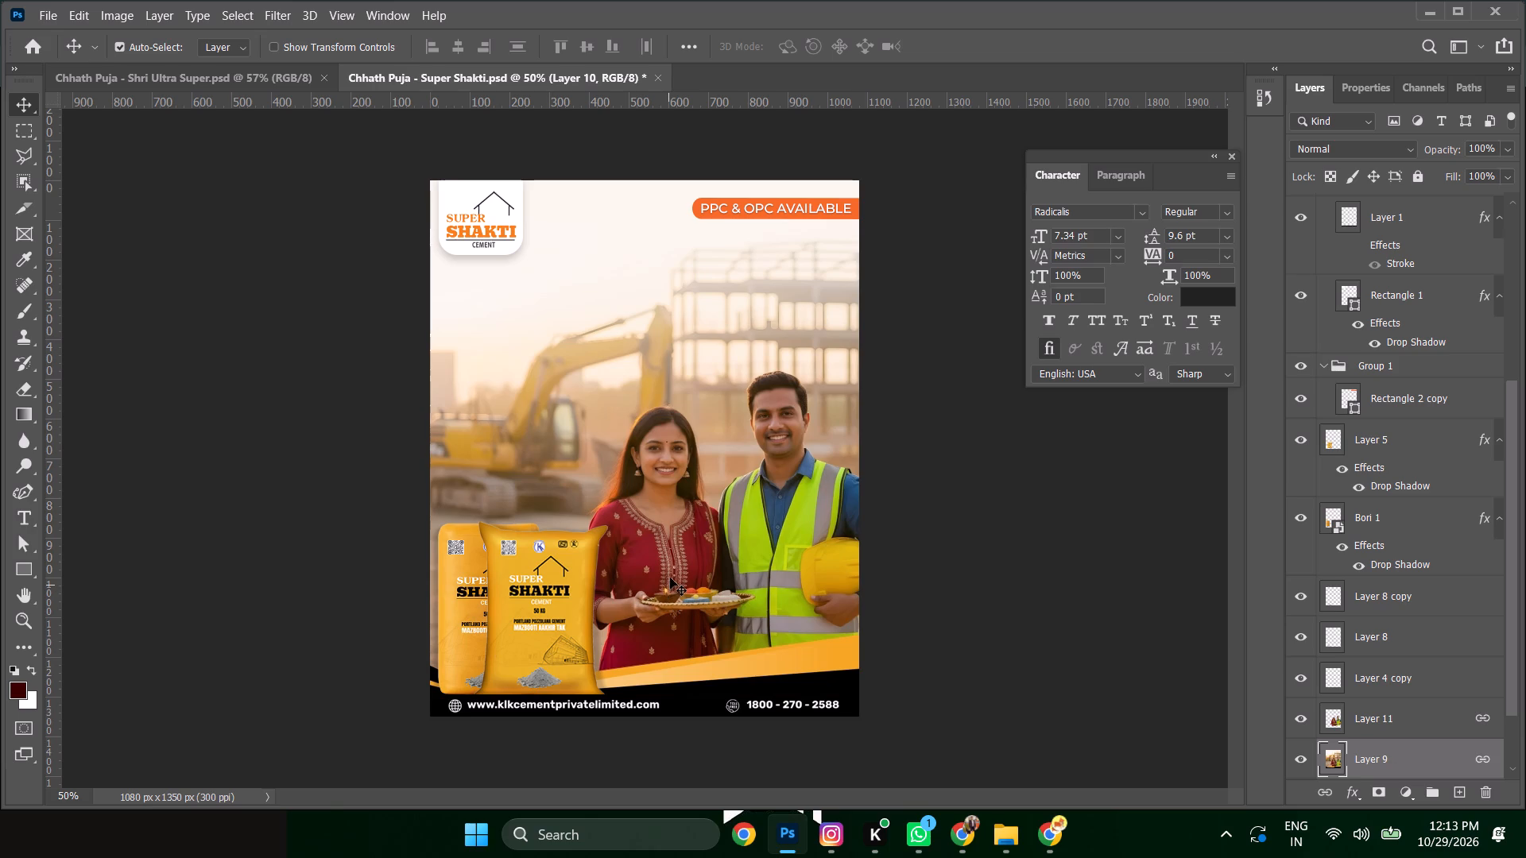
click(676, 450)
key(Delete)
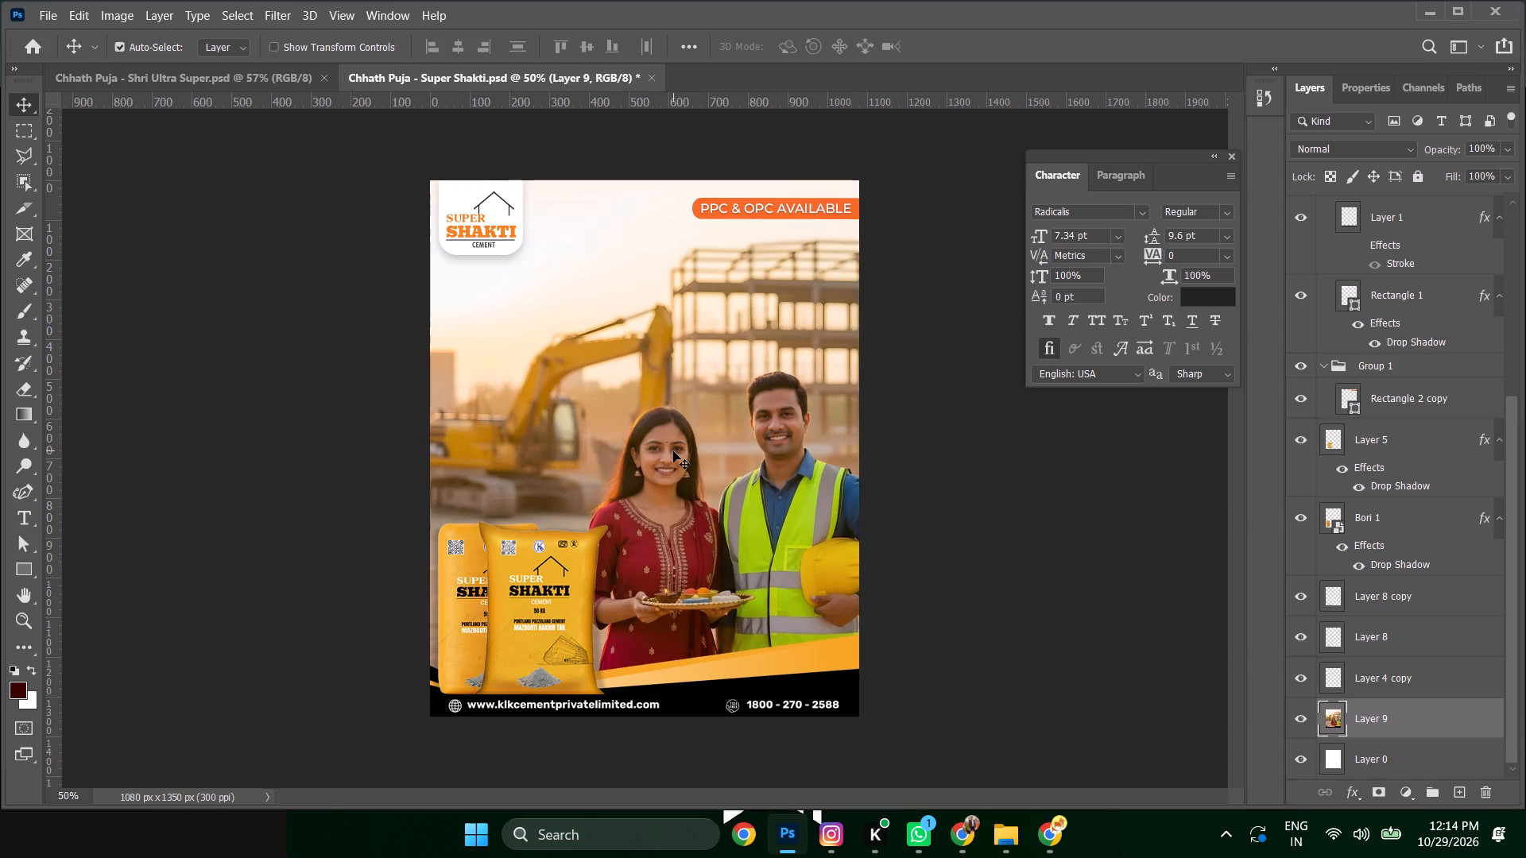
click(711, 515)
key(Delete)
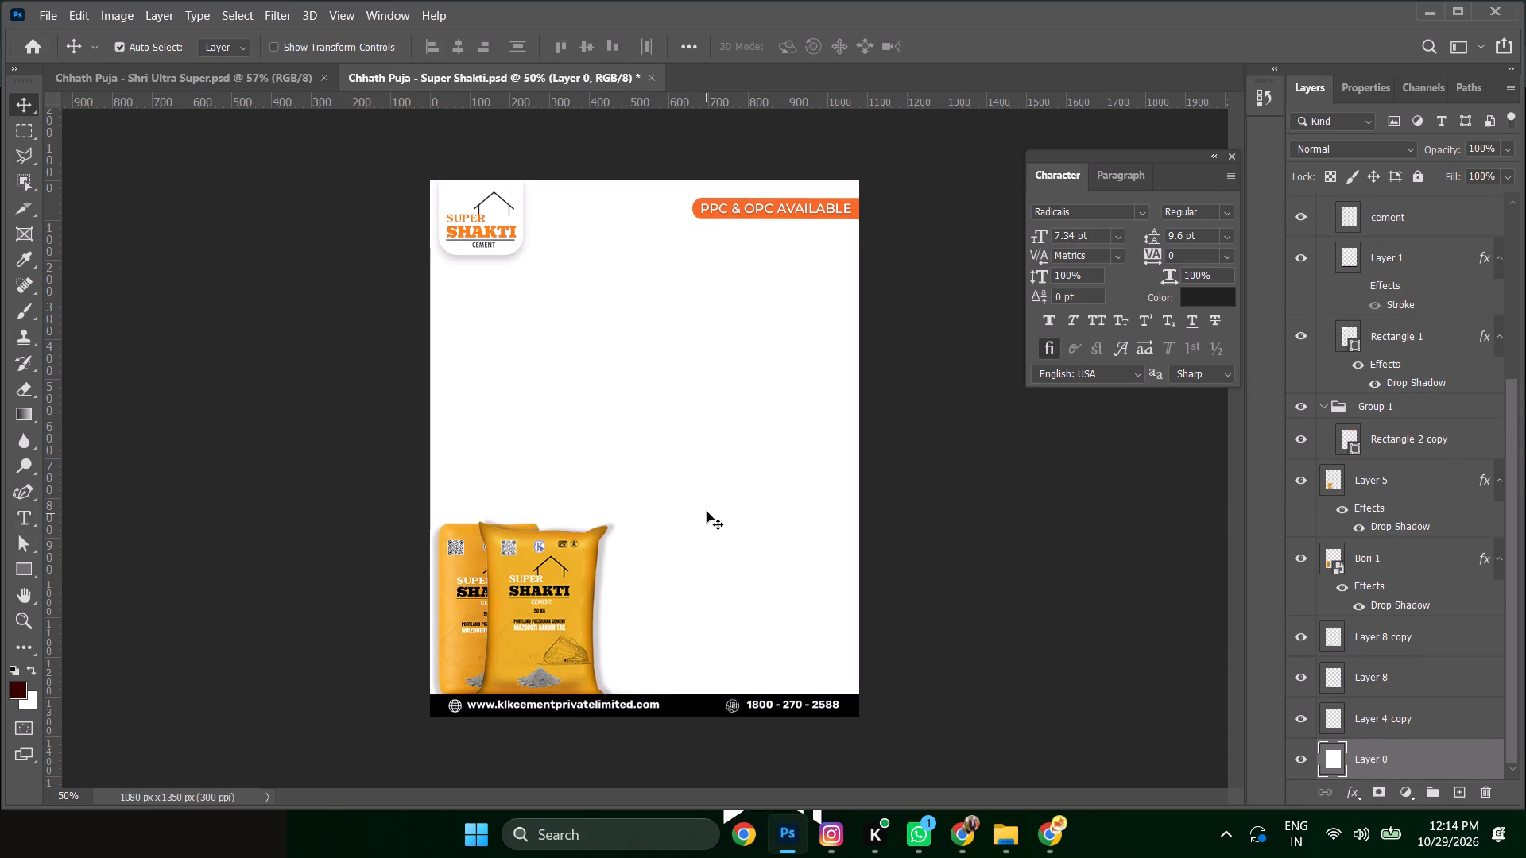
Collapse Group 1 and hide both Super Shakti cement bag layers, Layer 5 and Bori 1.
click(565, 578)
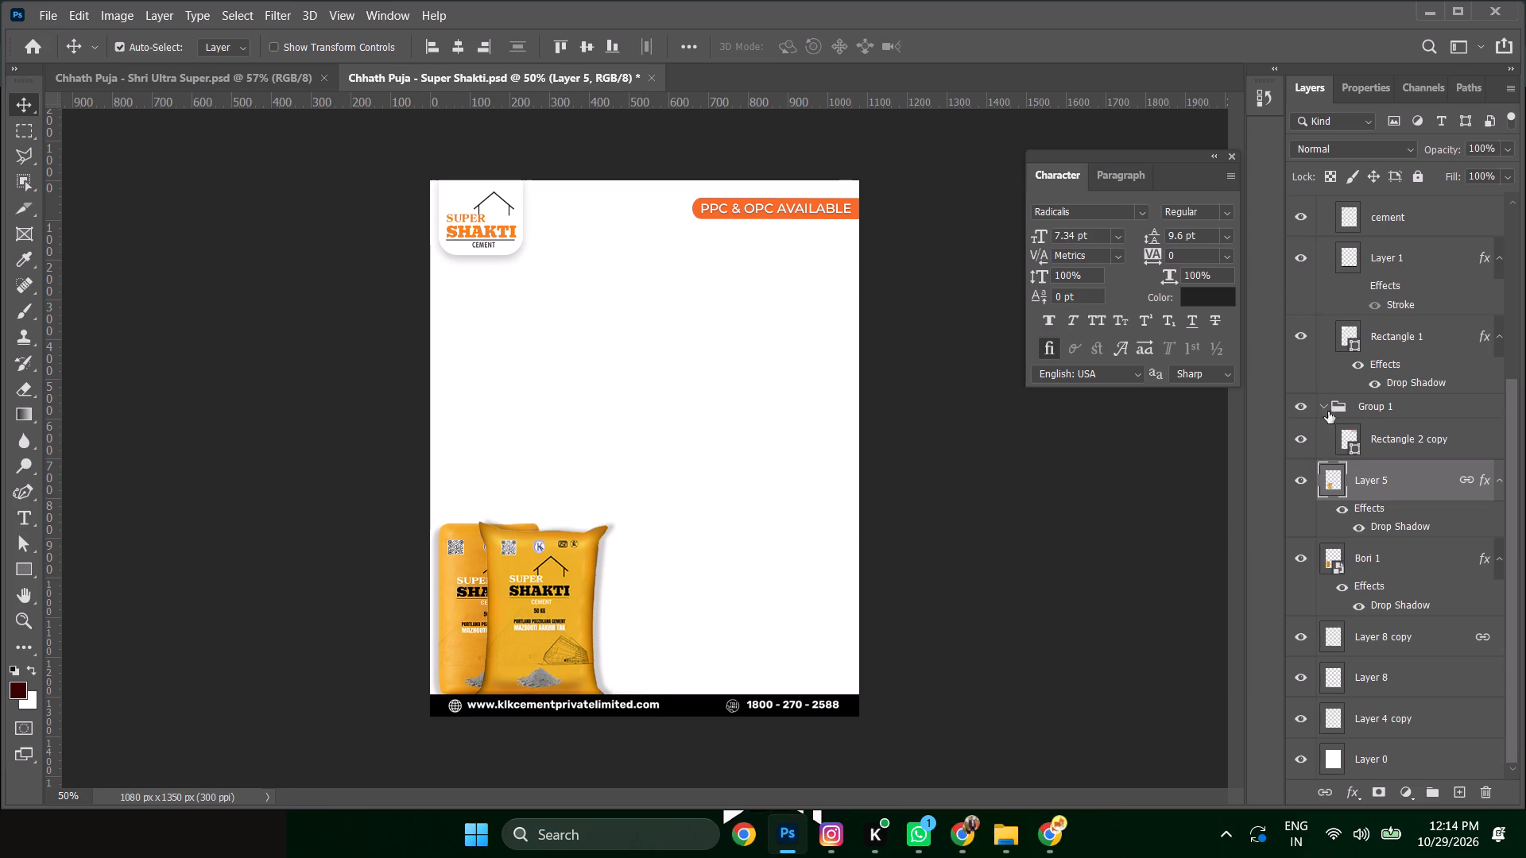
click(1323, 407)
click(1301, 475)
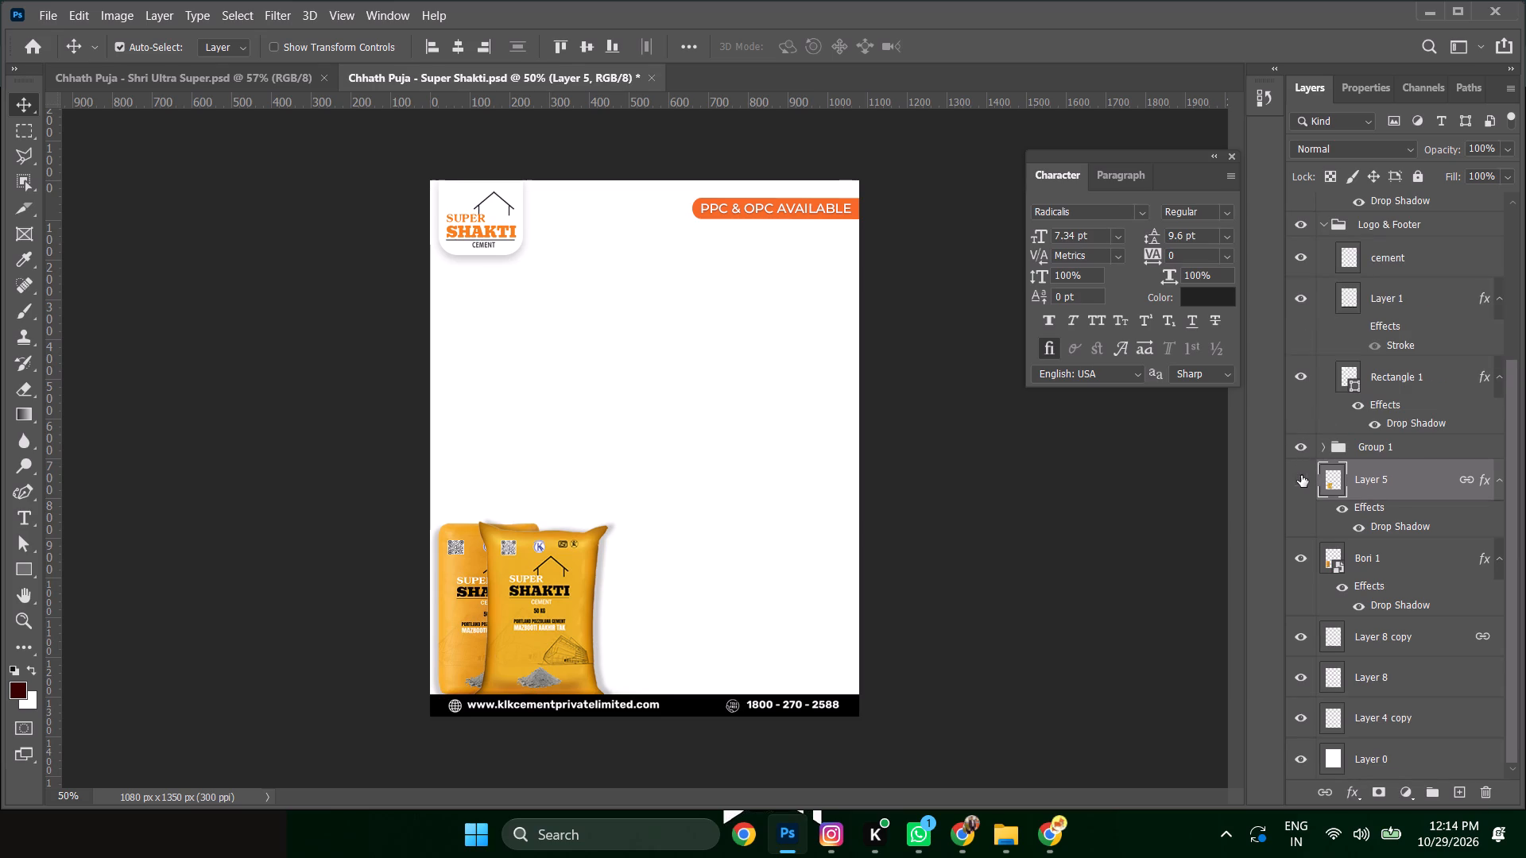
click(498, 557)
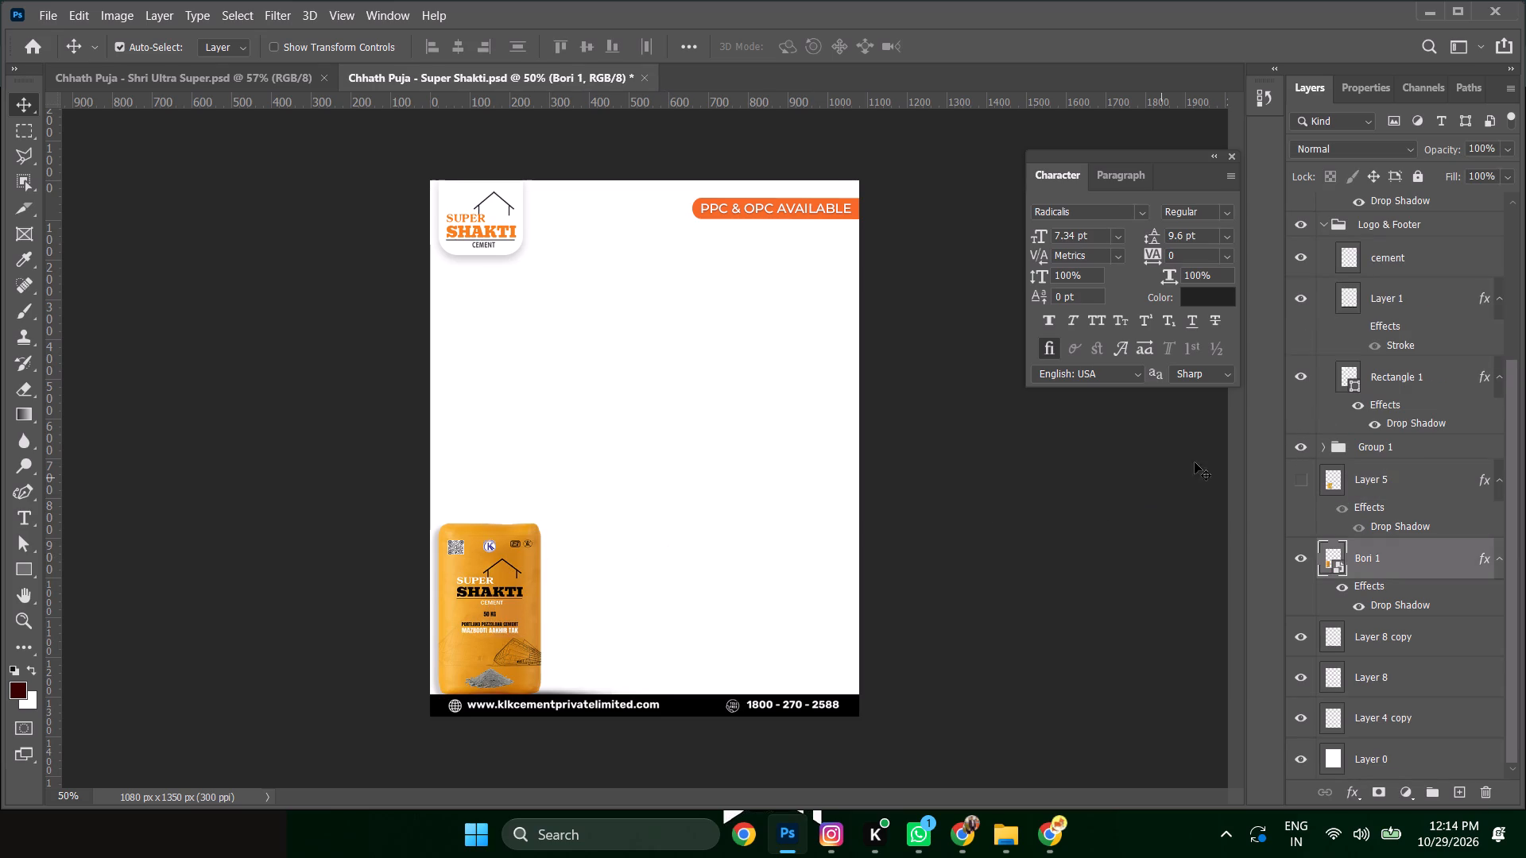
click(1299, 557)
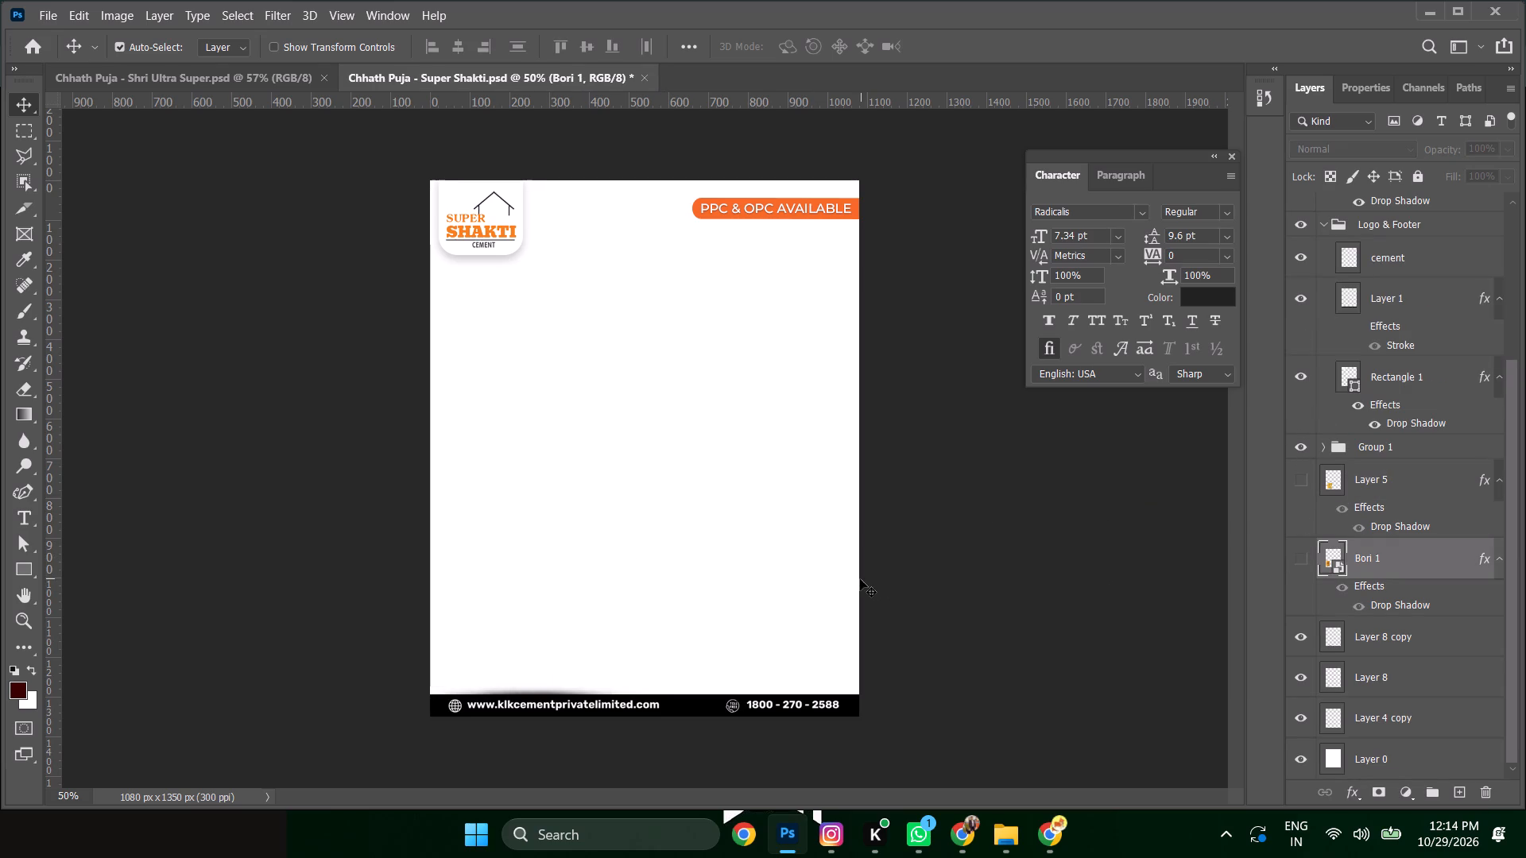
Hide the bag shadow on Layer 8 copy and move the Layer 8 shadow slightly up from the footer.
click(545, 694)
click(1300, 632)
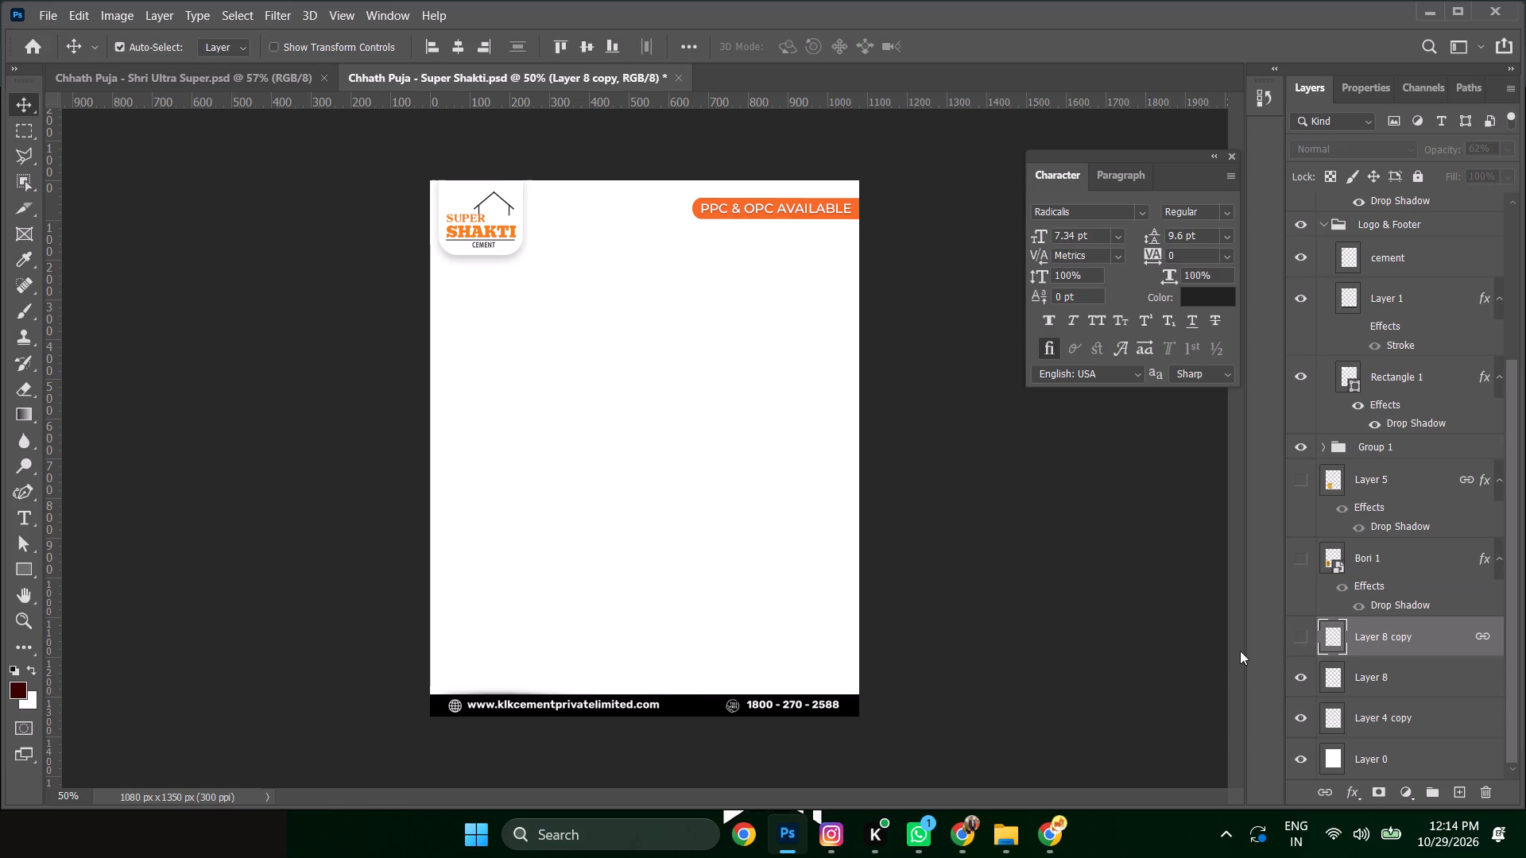
drag(512, 692, 520, 680)
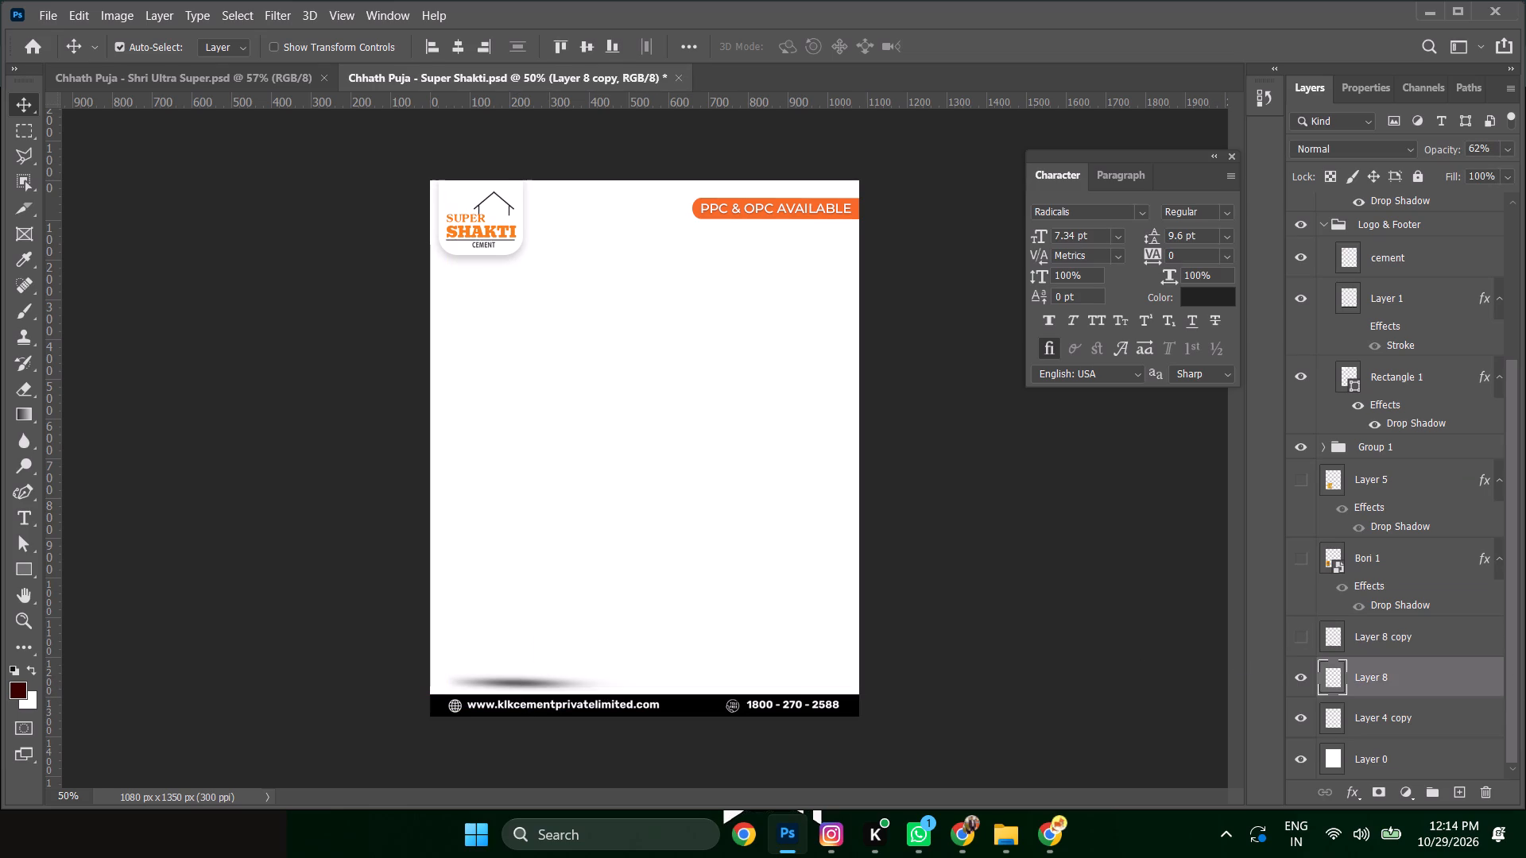
Hide the remaining bag shadow on Layer 8 above the footer.
click(1299, 675)
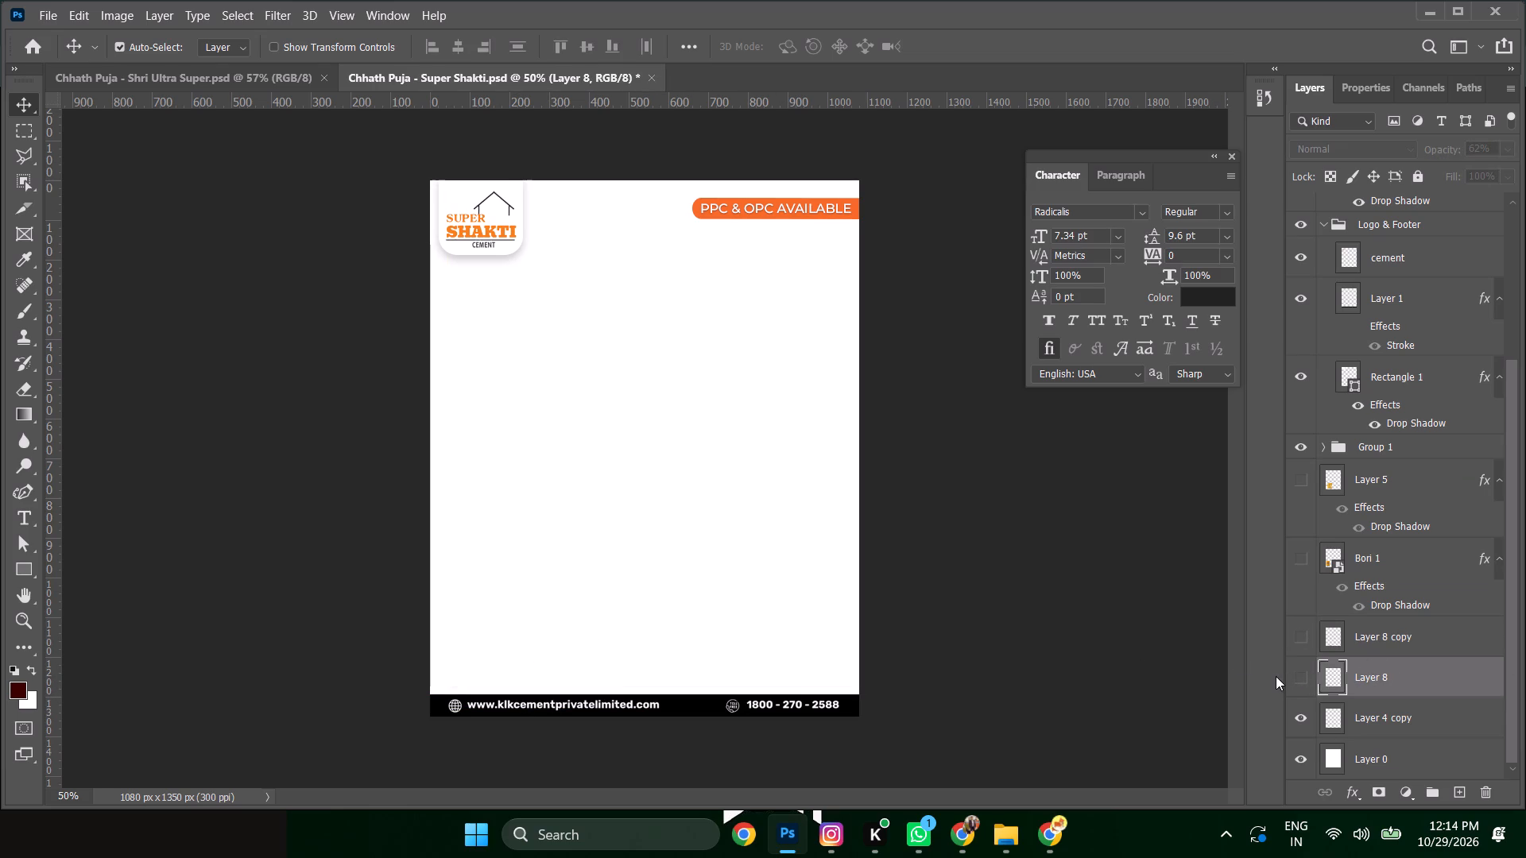